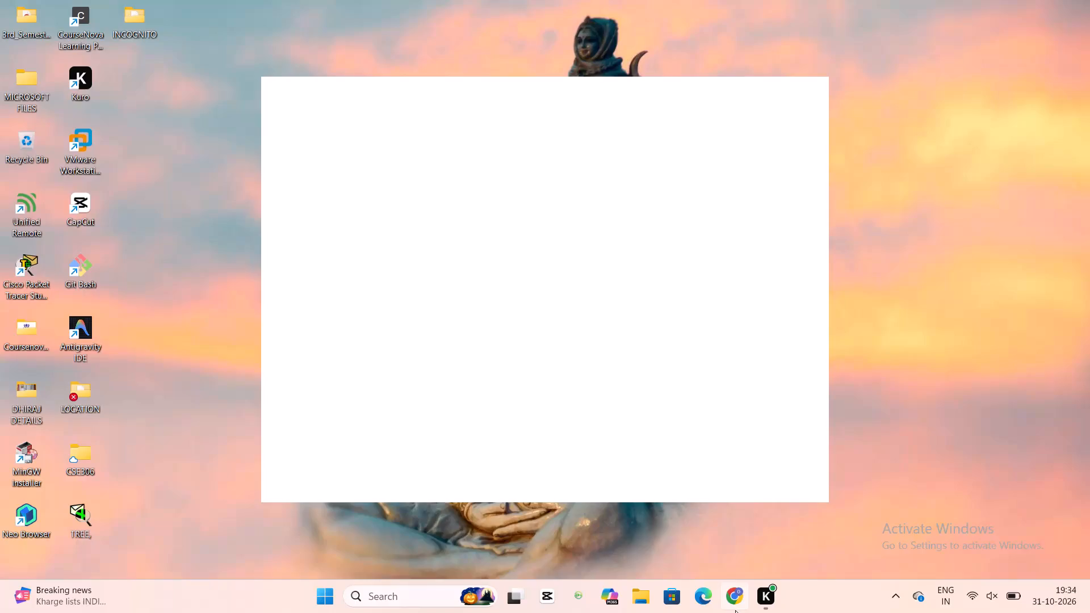
Launch Google Chrome and open WhatsApp Web from the new tab page shortcuts.
click(735, 610)
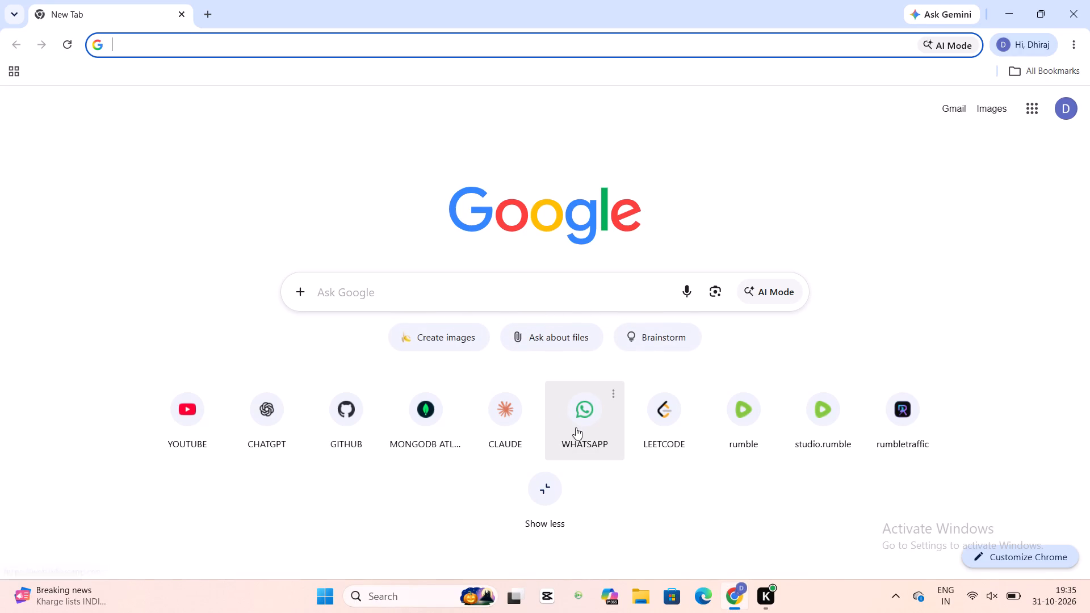
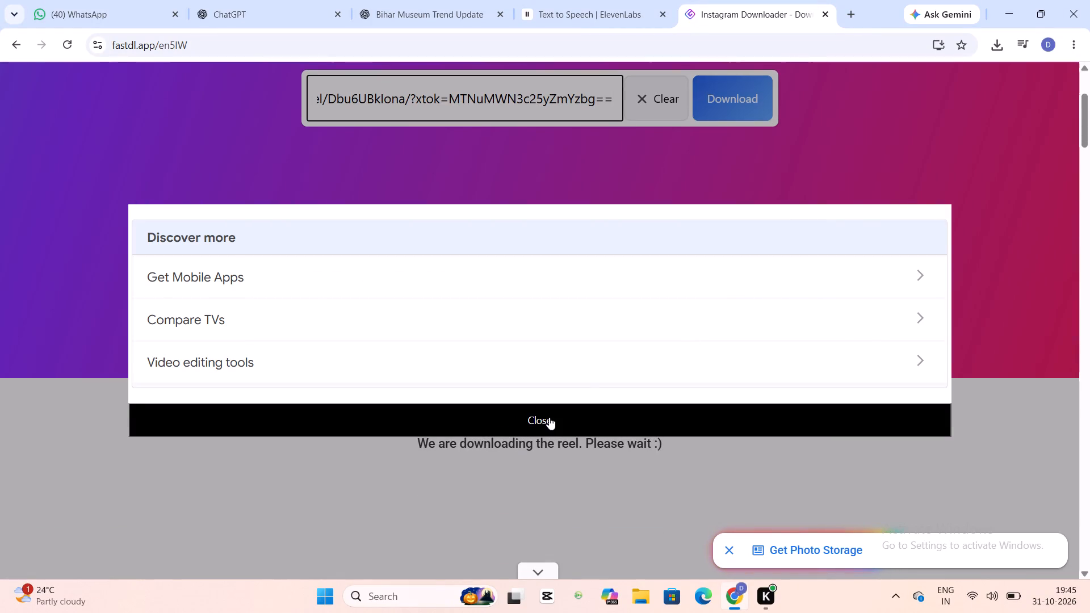
Dismiss the Discover more advertisement on FastDl and check the download result for the submitted Instagram reel.
click(551, 415)
scroll(611, 383, down, 2)
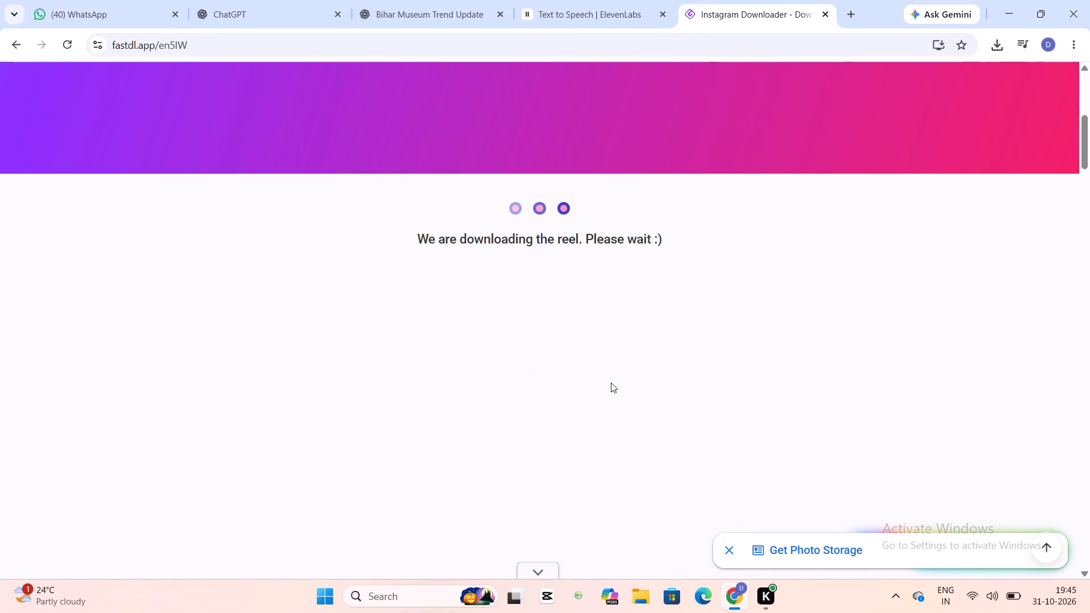
scroll(611, 383, down, 1)
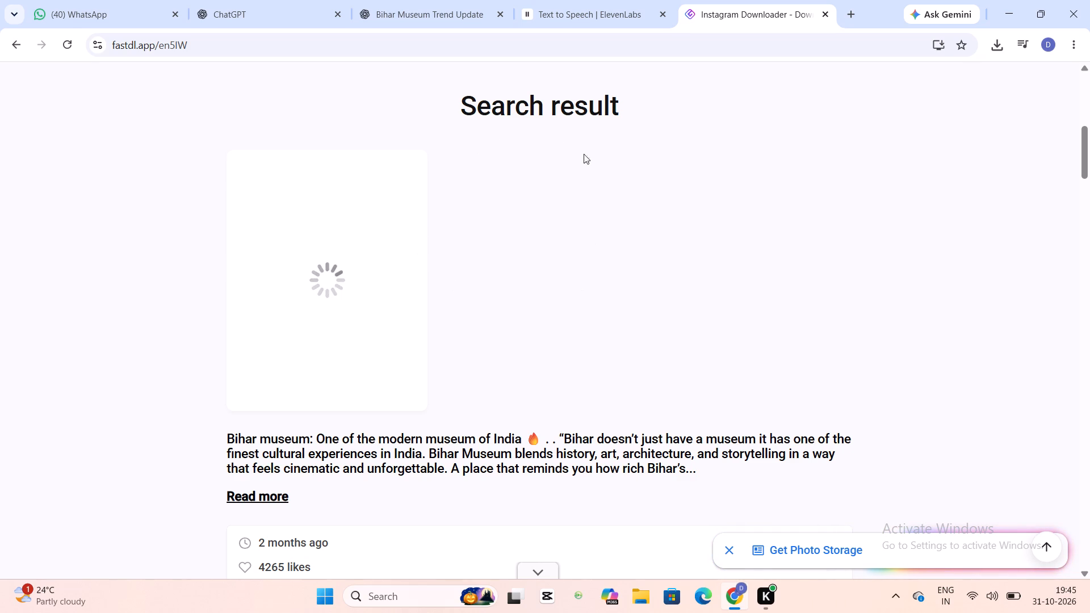
Open a second FastDl Instagram Downloader page in a new tab through the recent Google search "instagram video download".
click(846, 0)
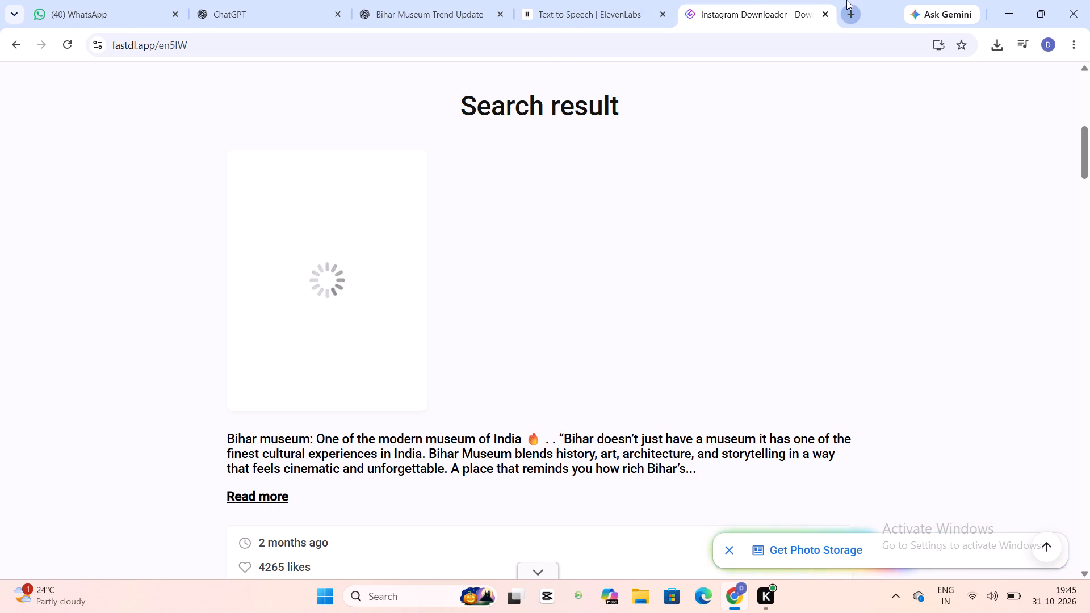
click(459, 294)
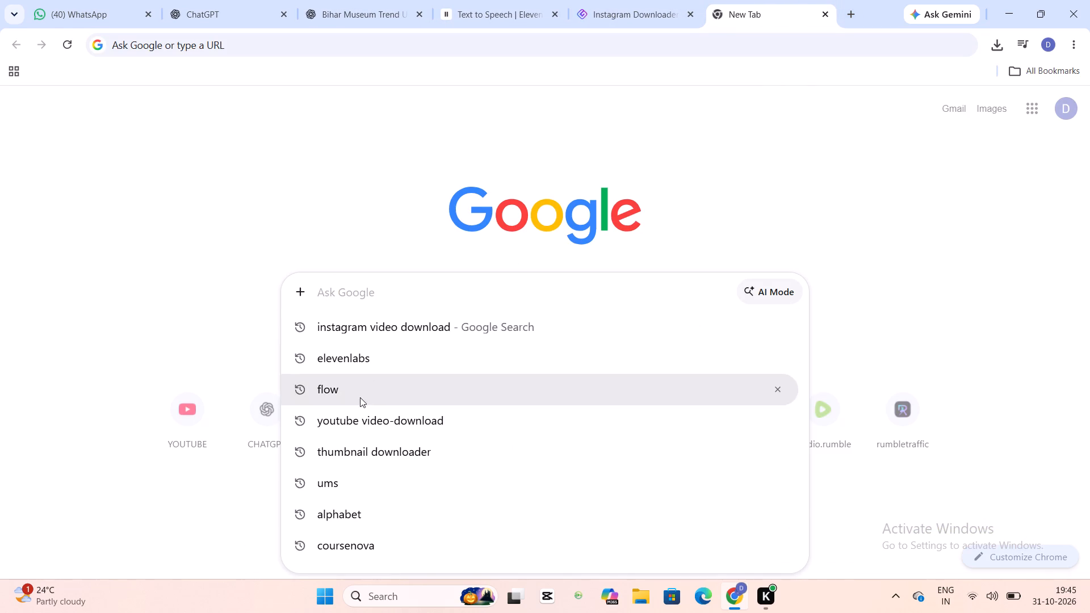
click(422, 329)
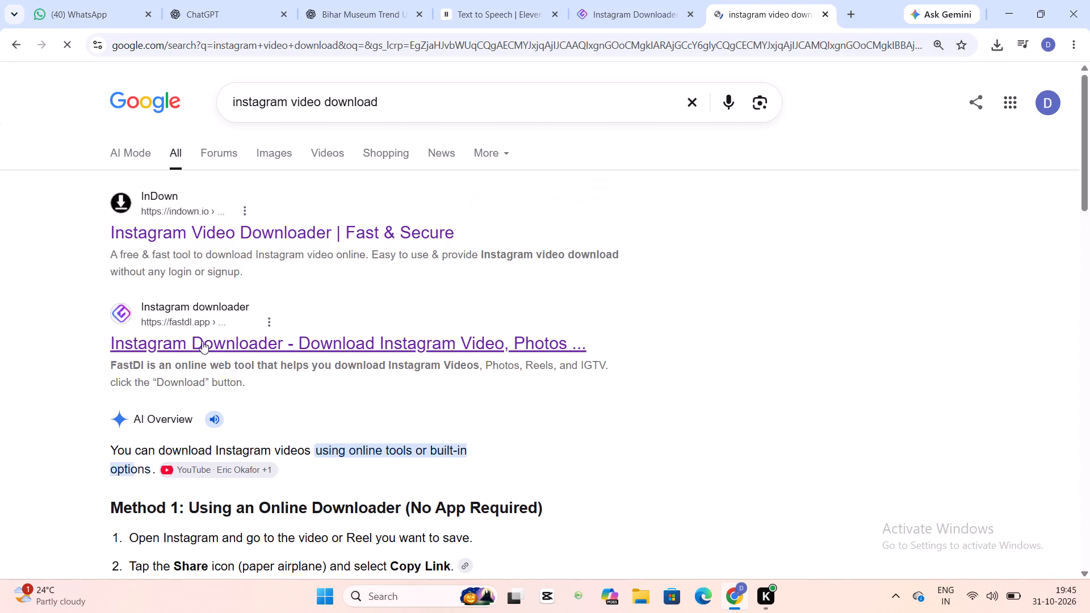
click(202, 342)
Return to the original FastDl tab holding the Bihar Museum reel result.
click(628, 0)
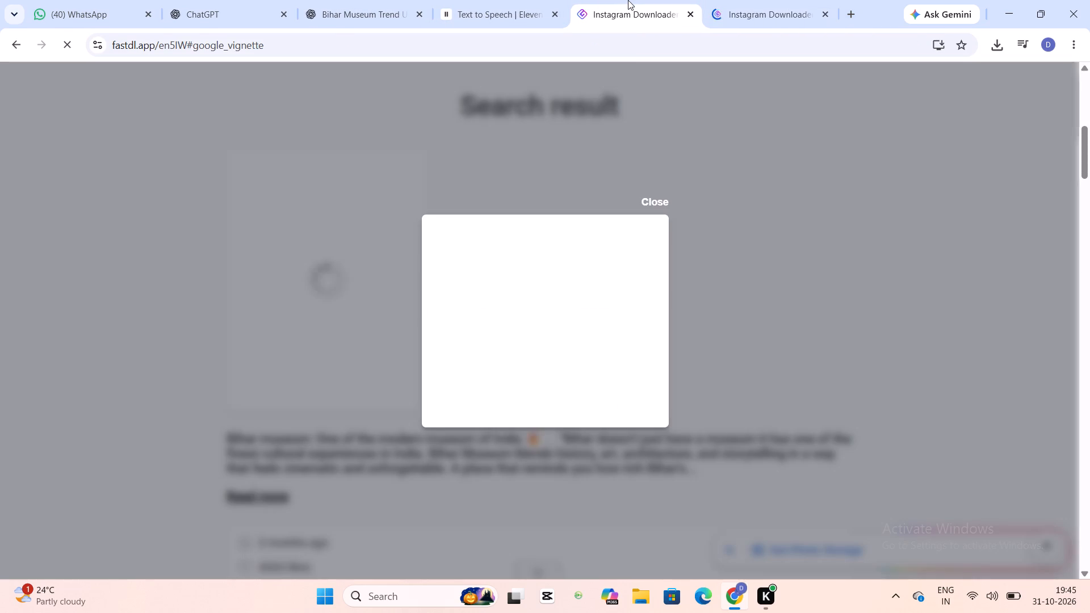
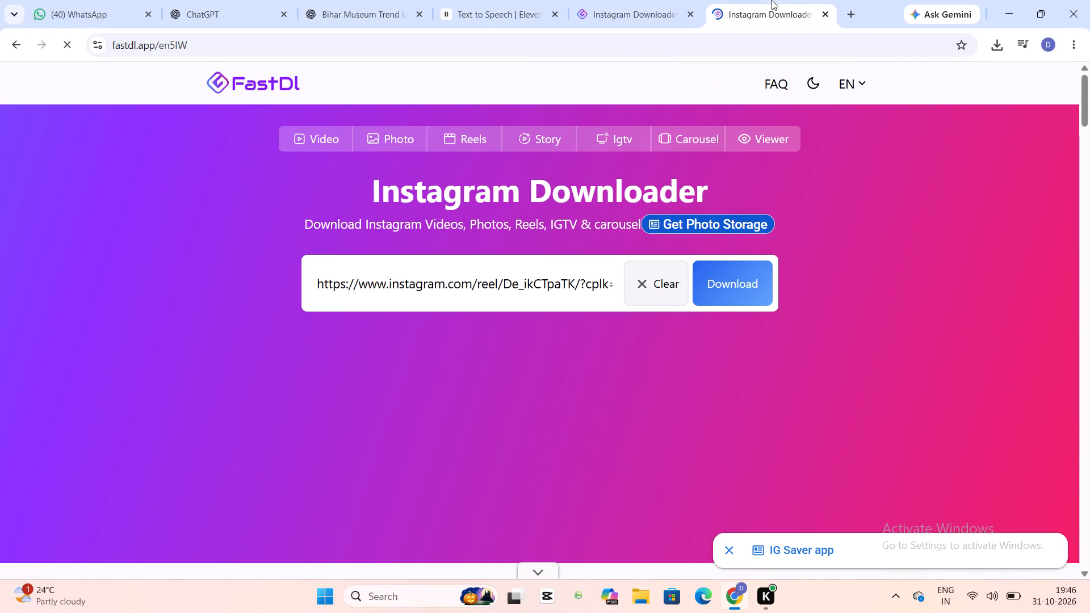
Check the search results in both FastDl tabs to see whether the Bihar Museum reels are ready to download.
click(991, 602)
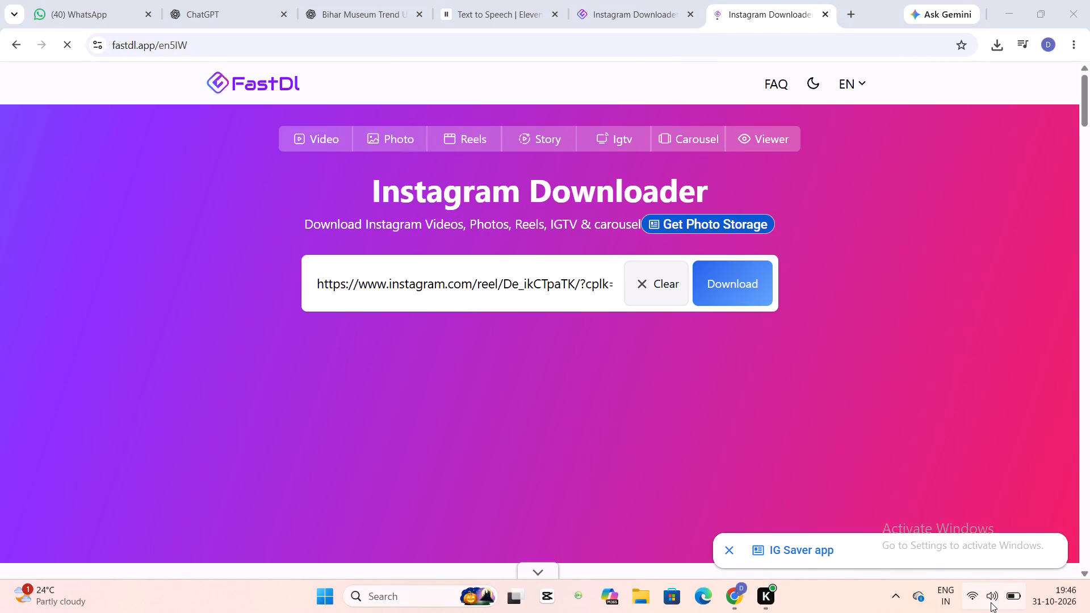
click(991, 602)
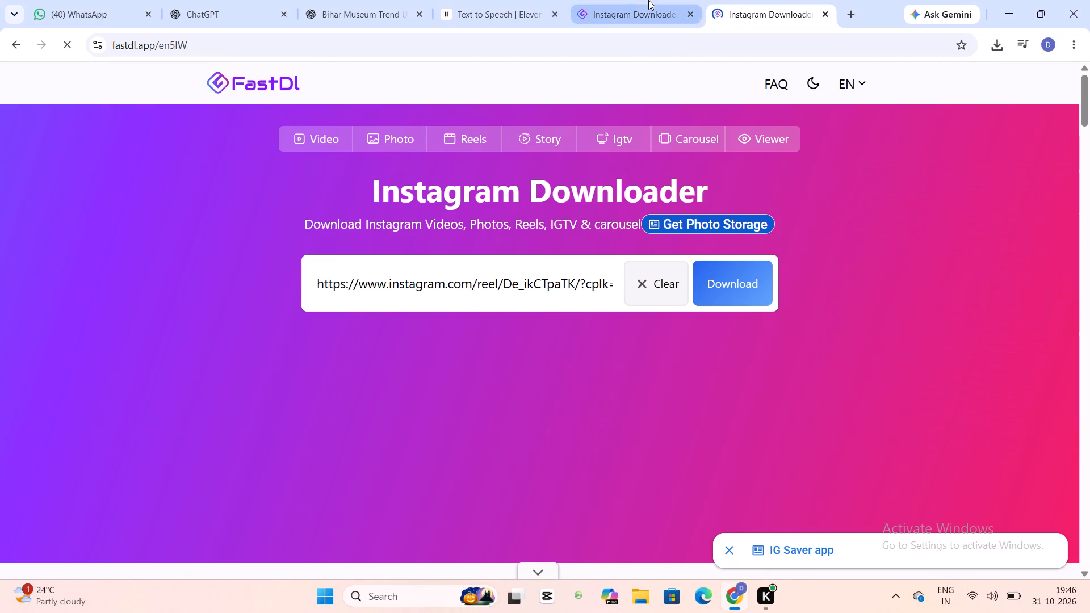
click(630, 0)
scroll(591, 333, down, 2)
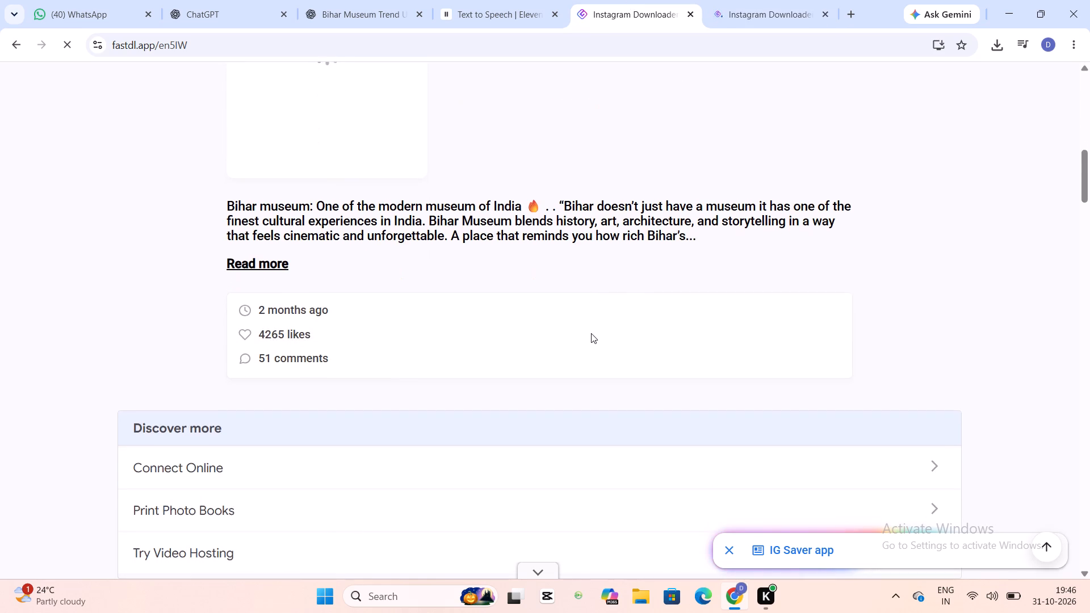
scroll(591, 333, down, 3)
scroll(591, 333, up, 5)
scroll(591, 333, down, 2)
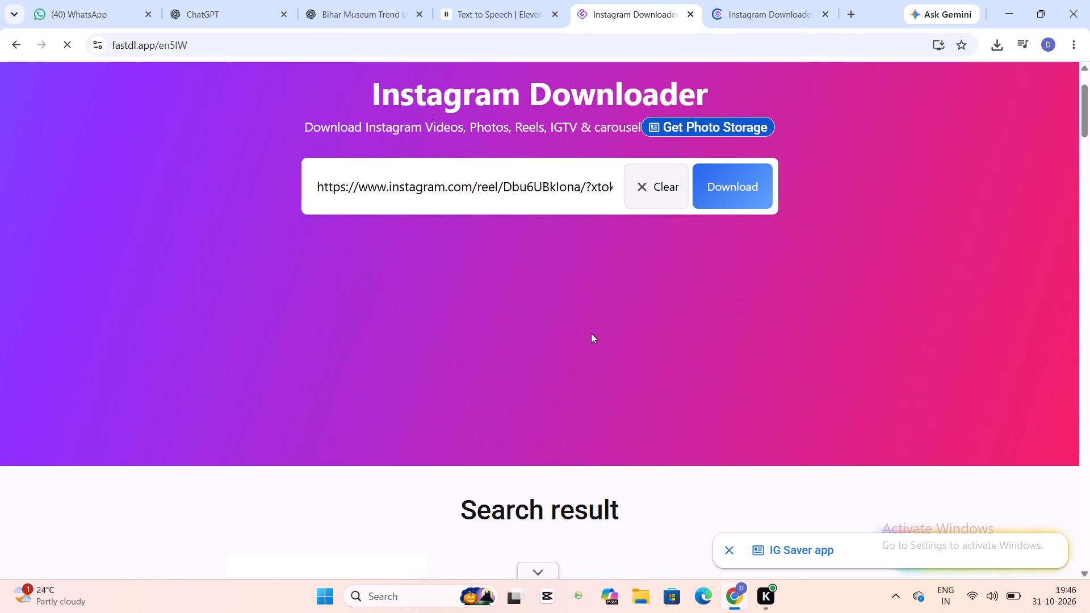
scroll(591, 333, down, 2)
click(346, 347)
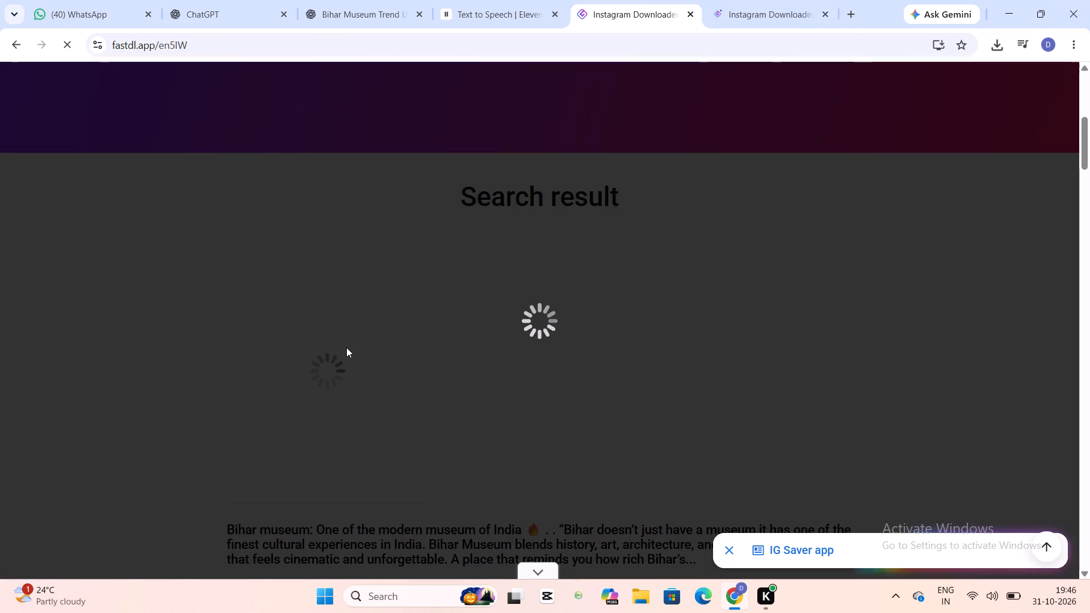
click(736, 322)
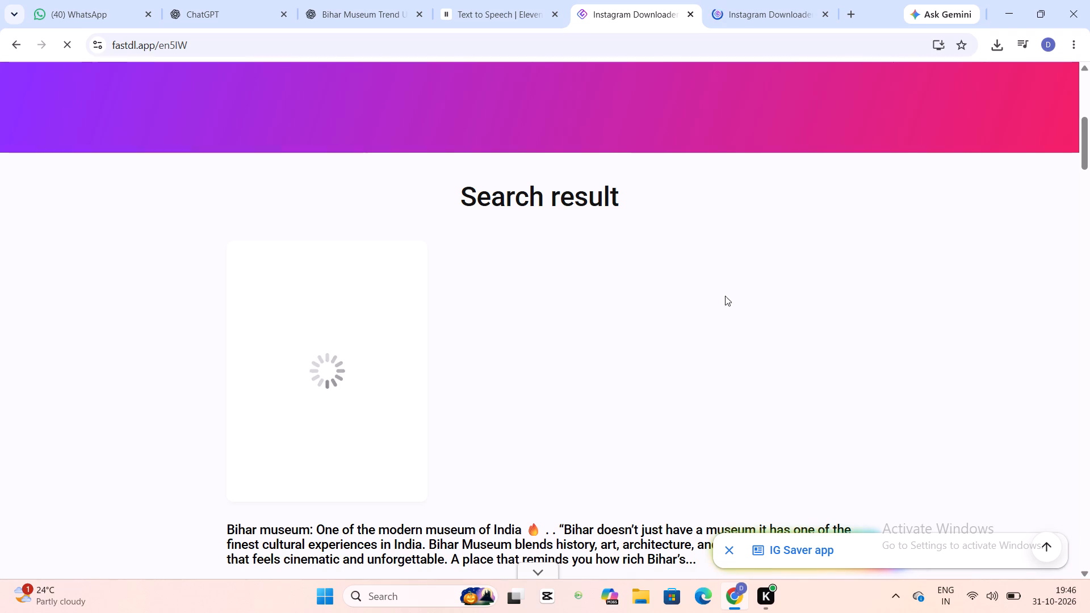
click(741, 0)
scroll(589, 301, down, 1)
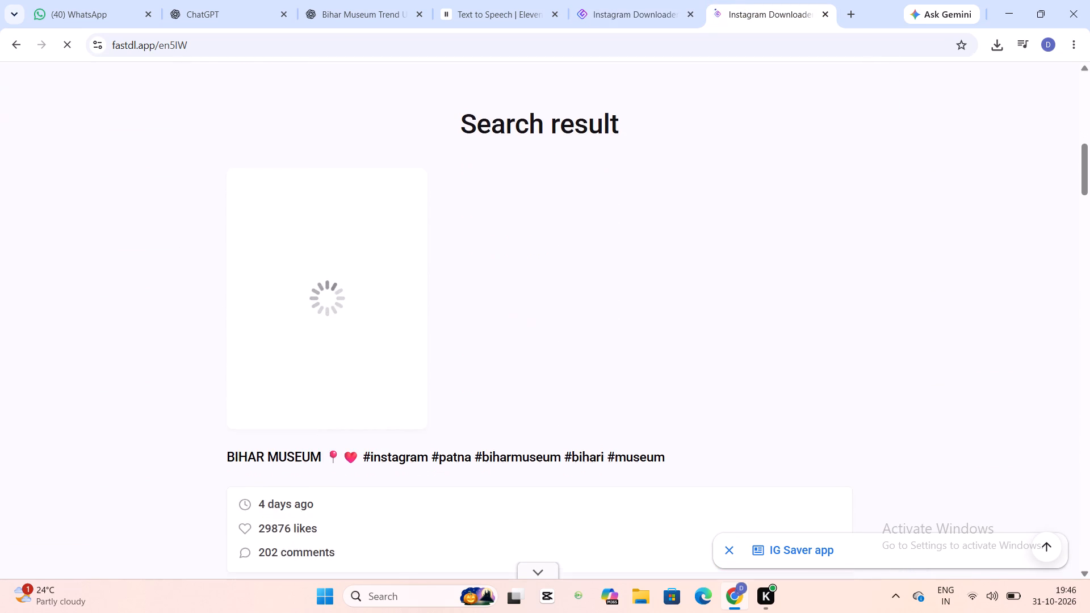
scroll(589, 301, down, 1)
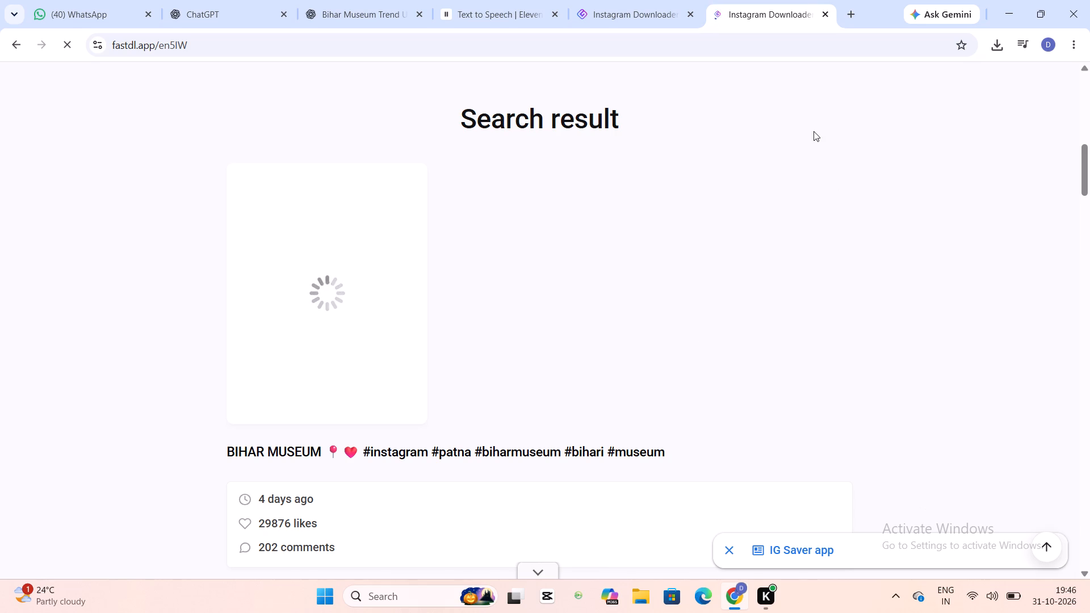
Switch the computer's Wi-Fi connection from the 5G network to "Fst floor decent apartment".
click(975, 603)
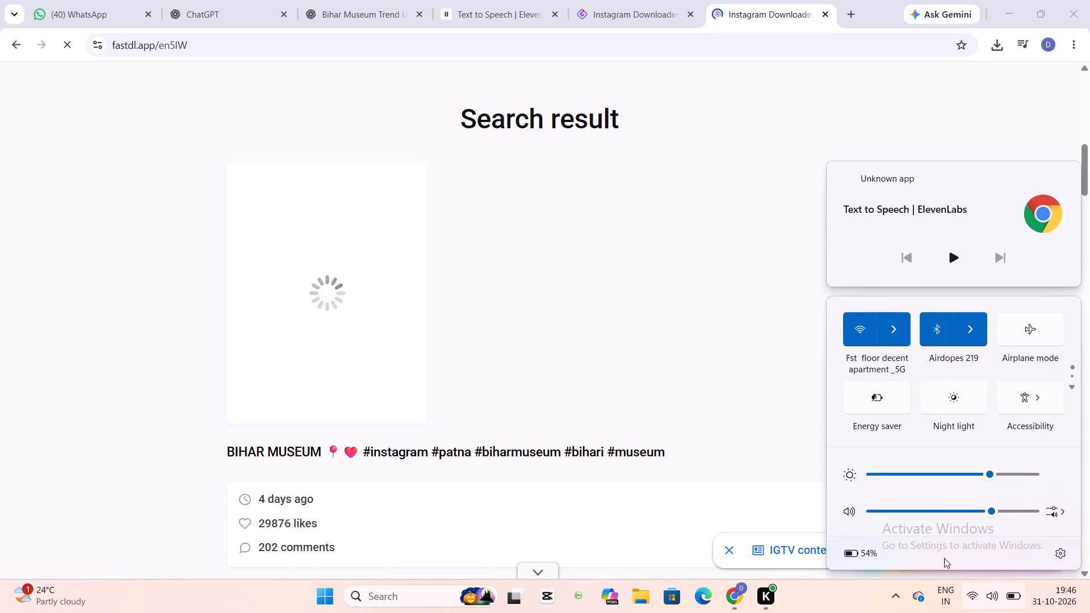
click(900, 322)
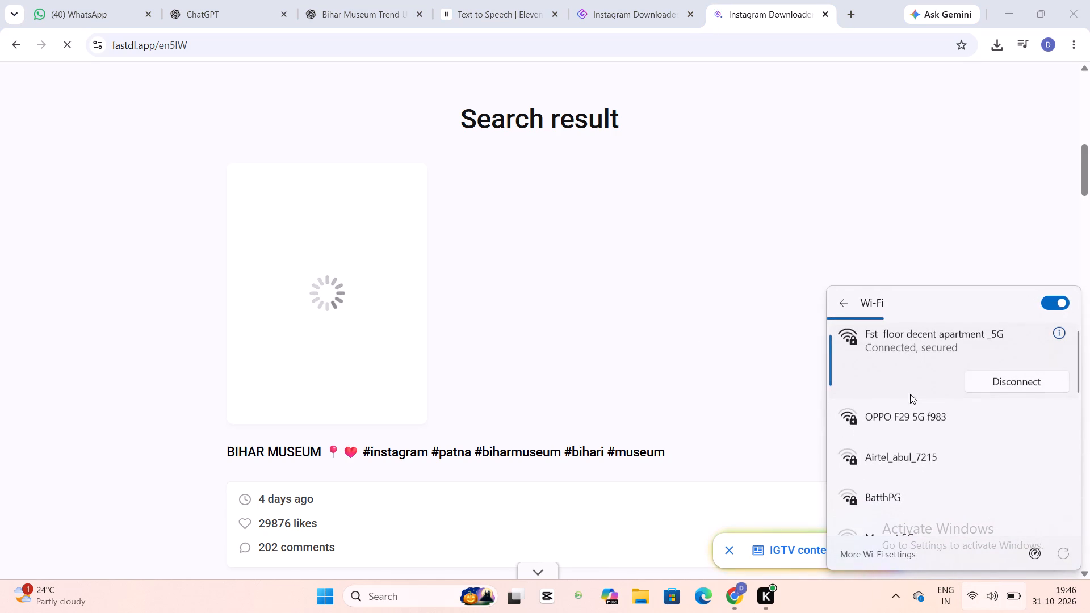
scroll(910, 426, down, 3)
scroll(910, 426, up, 13)
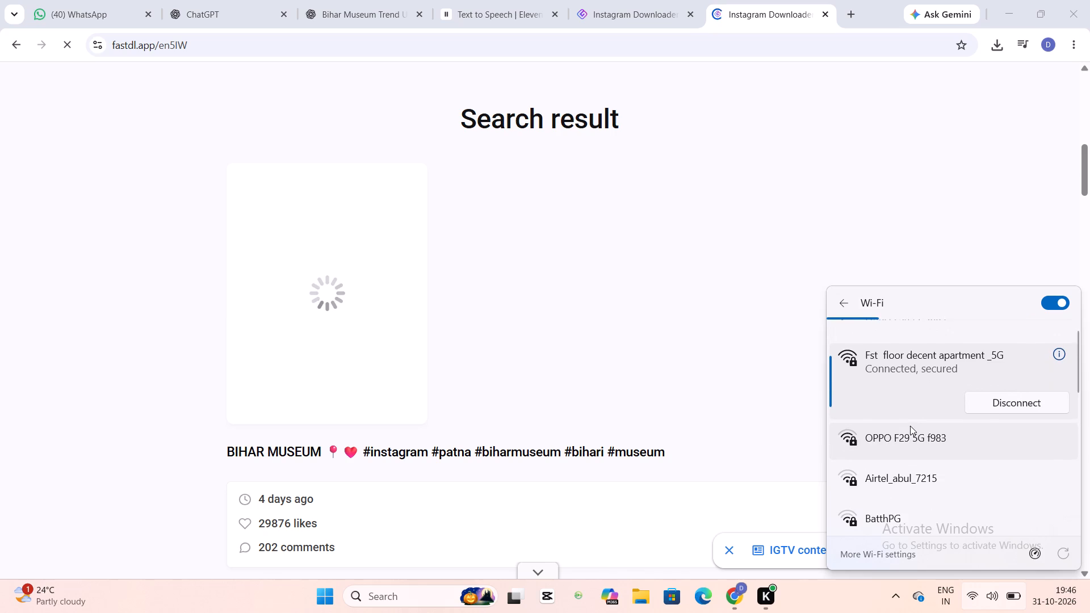
scroll(910, 426, up, 10)
scroll(910, 426, up, 11)
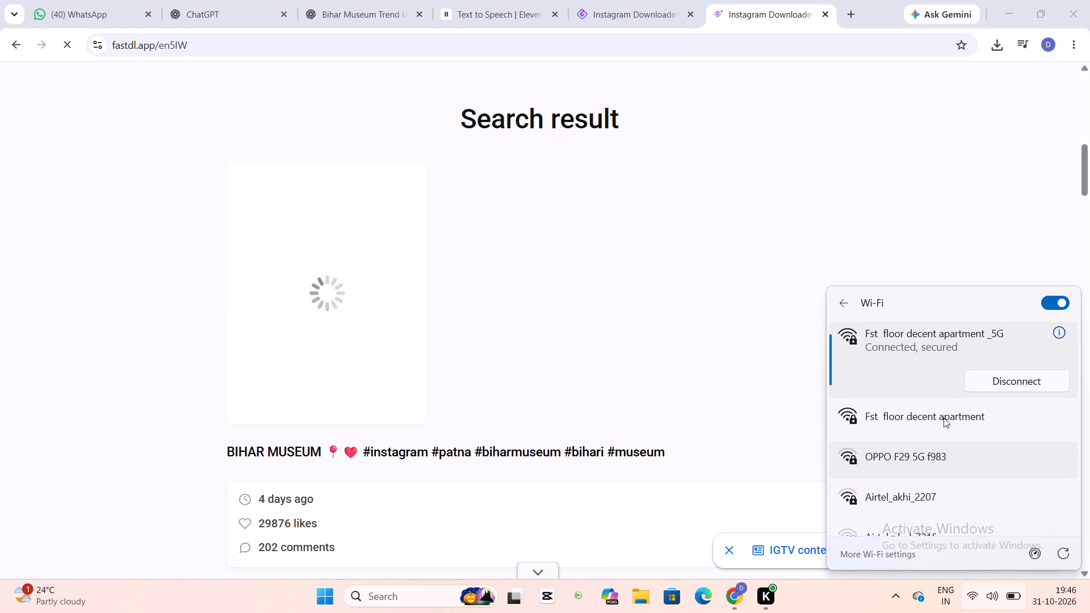
click(959, 411)
click(1043, 449)
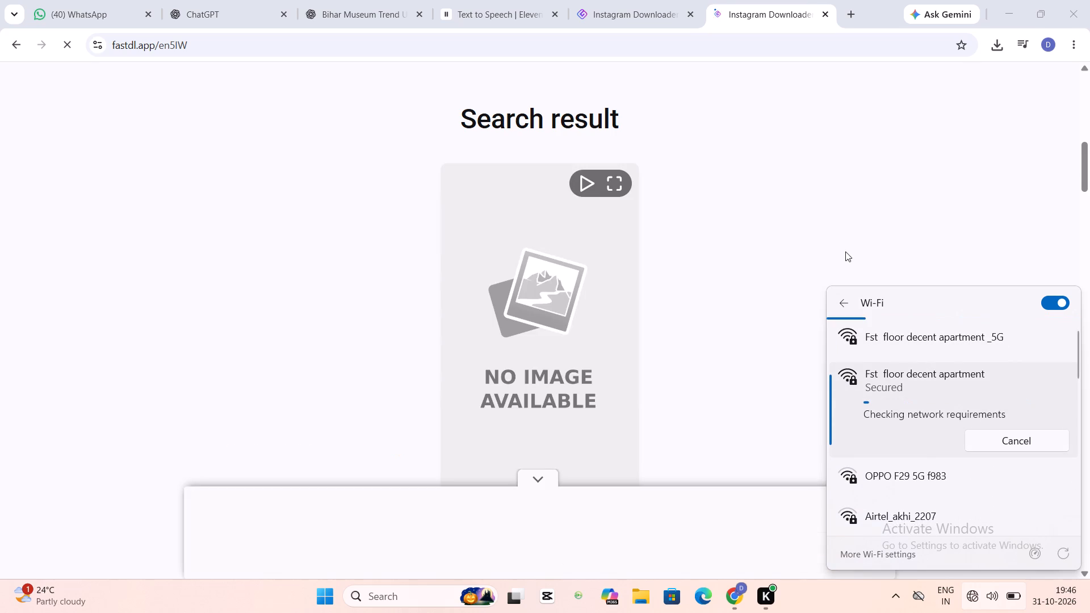
Resubmit the Bihar Museum reel links in both FastDl tabs to reload their download results.
scroll(754, 263, up, 5)
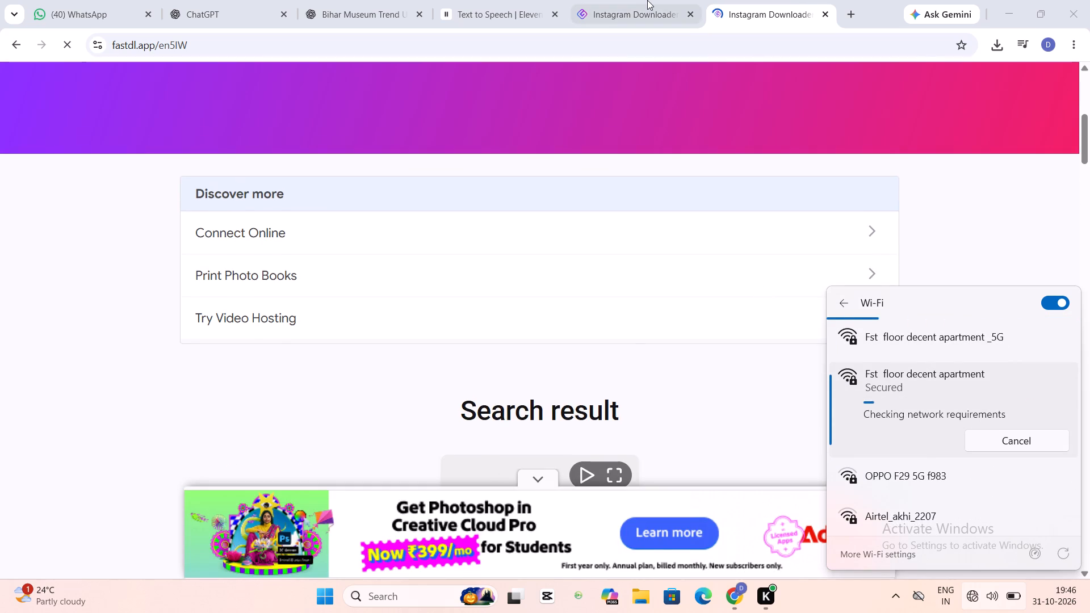
click(647, 0)
scroll(687, 263, up, 3)
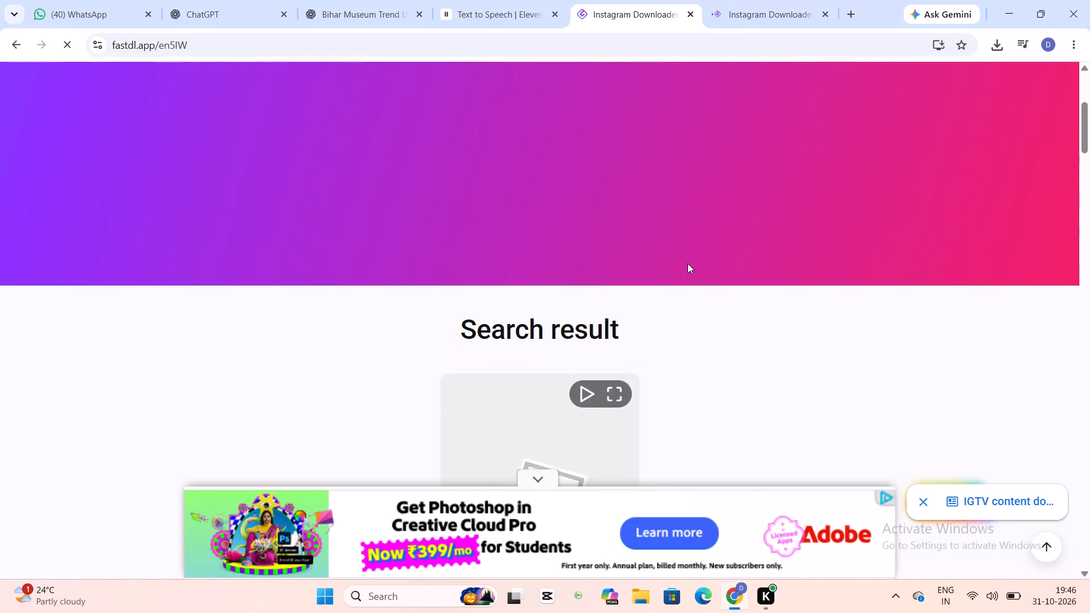
scroll(687, 263, up, 2)
click(727, 164)
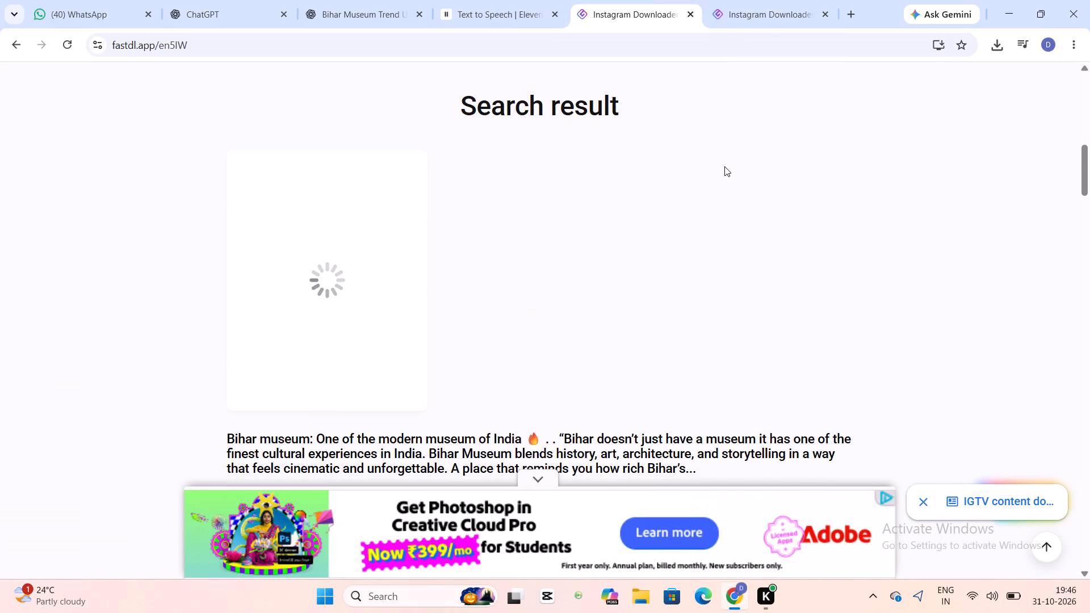
click(755, 0)
scroll(755, 281, up, 1)
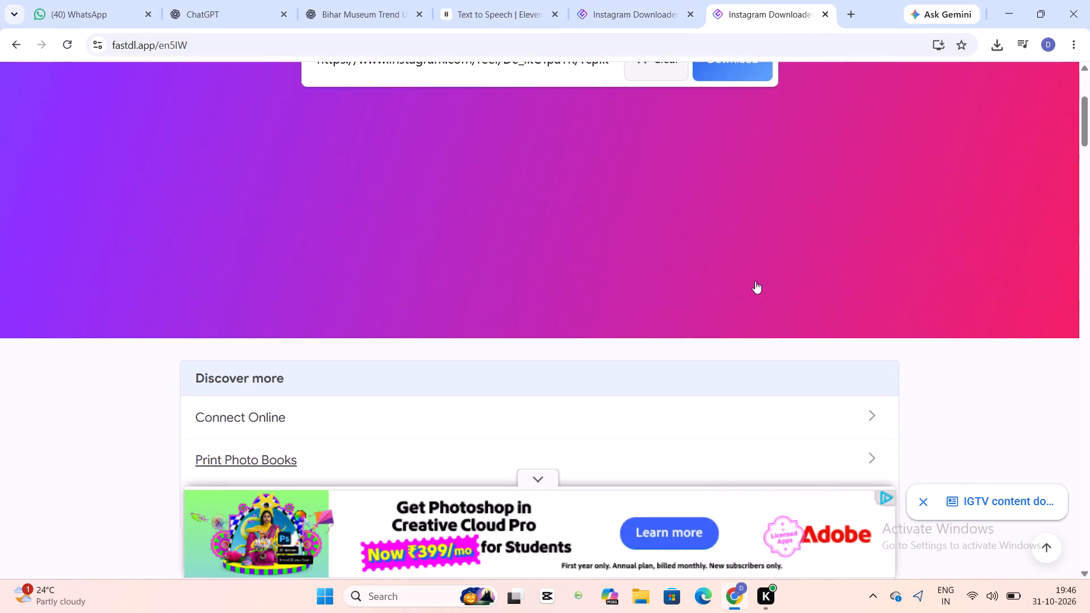
scroll(755, 281, up, 1)
click(740, 83)
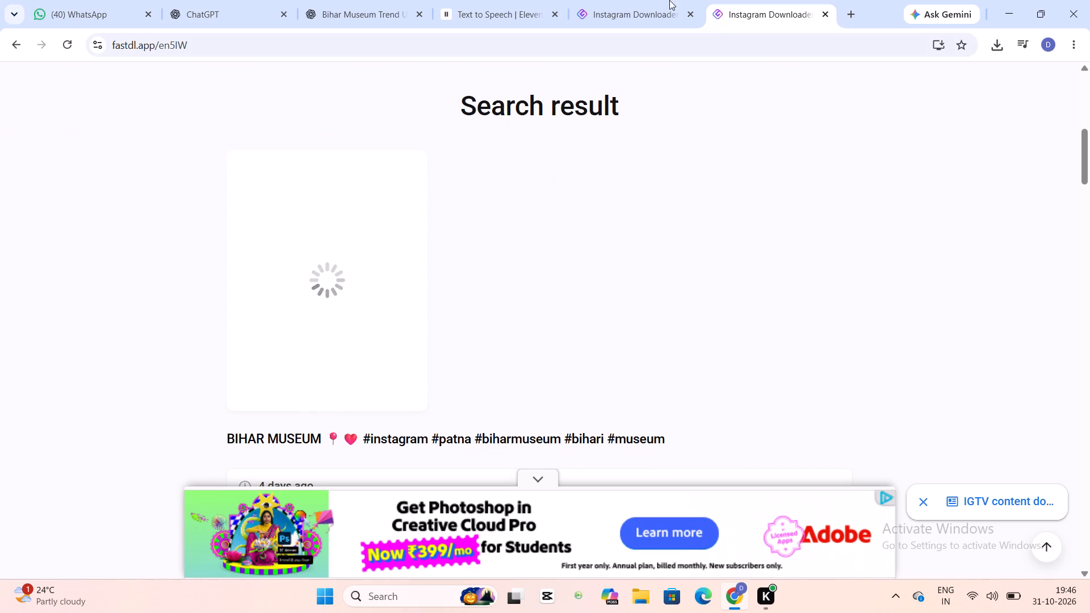
click(598, 0)
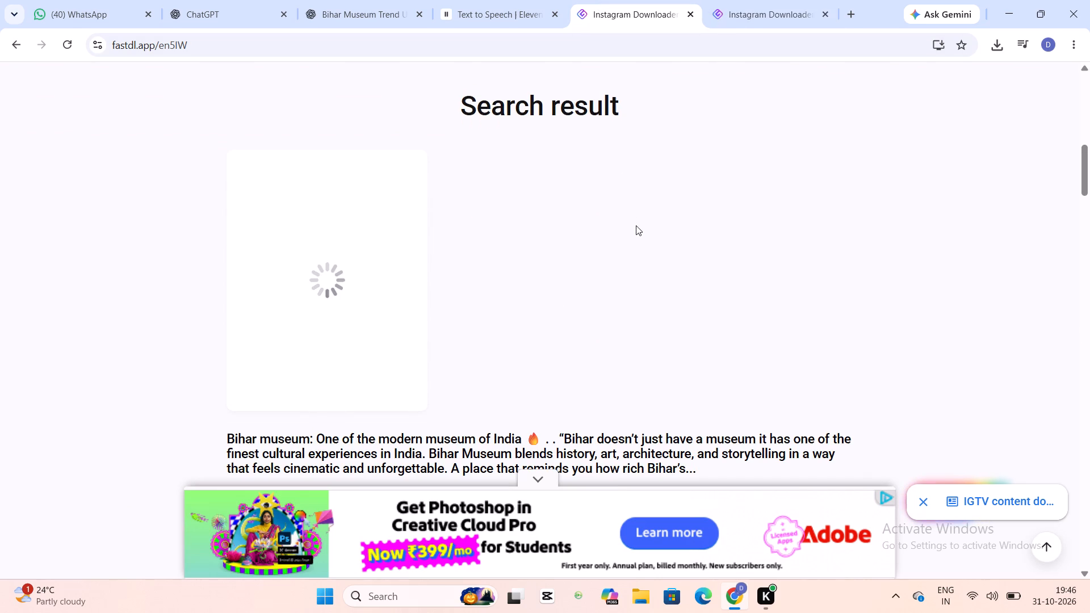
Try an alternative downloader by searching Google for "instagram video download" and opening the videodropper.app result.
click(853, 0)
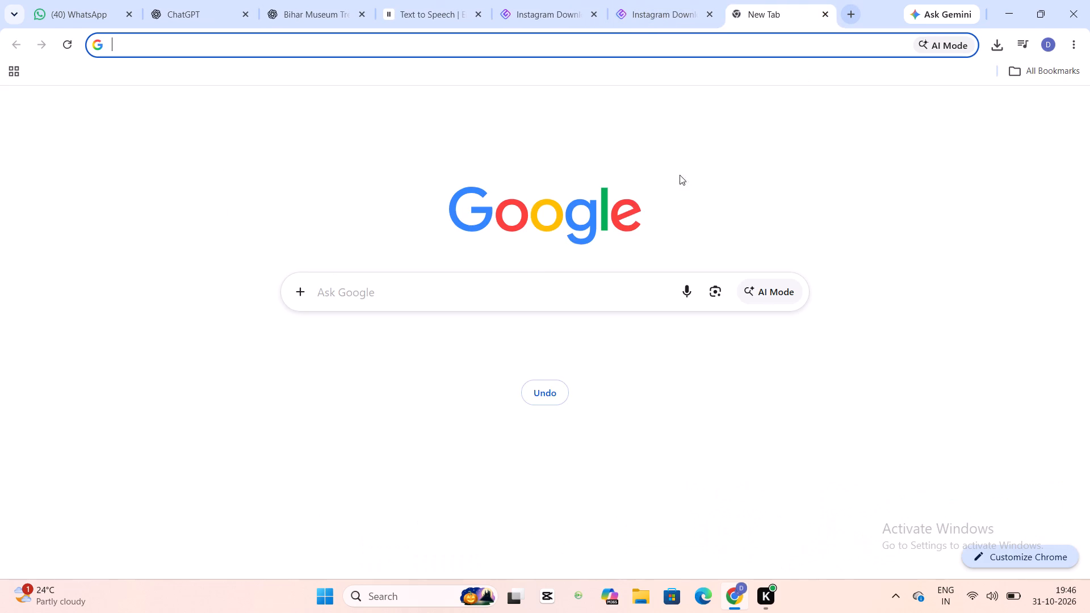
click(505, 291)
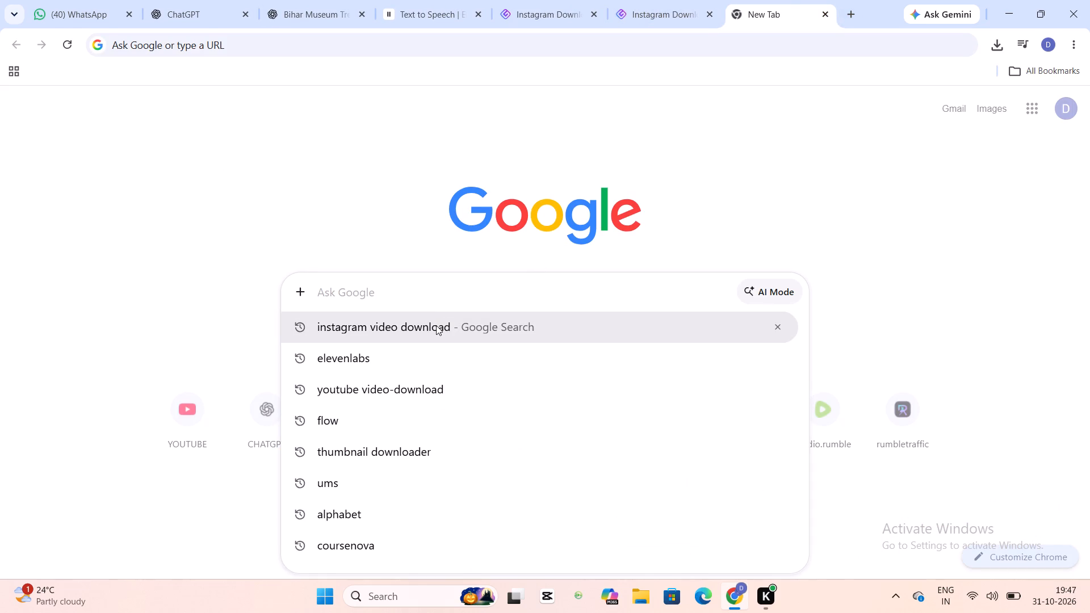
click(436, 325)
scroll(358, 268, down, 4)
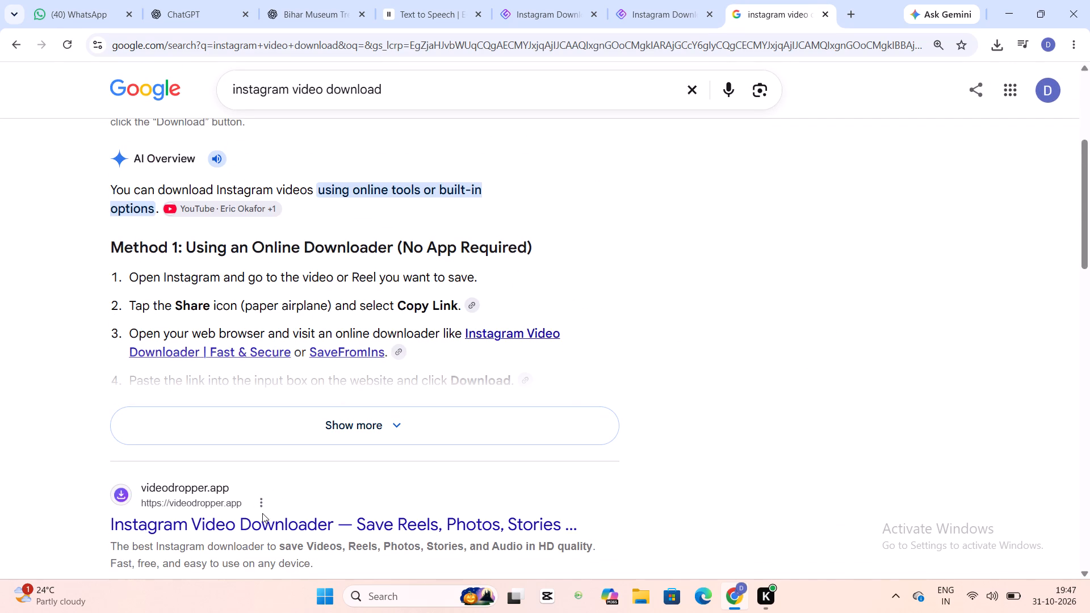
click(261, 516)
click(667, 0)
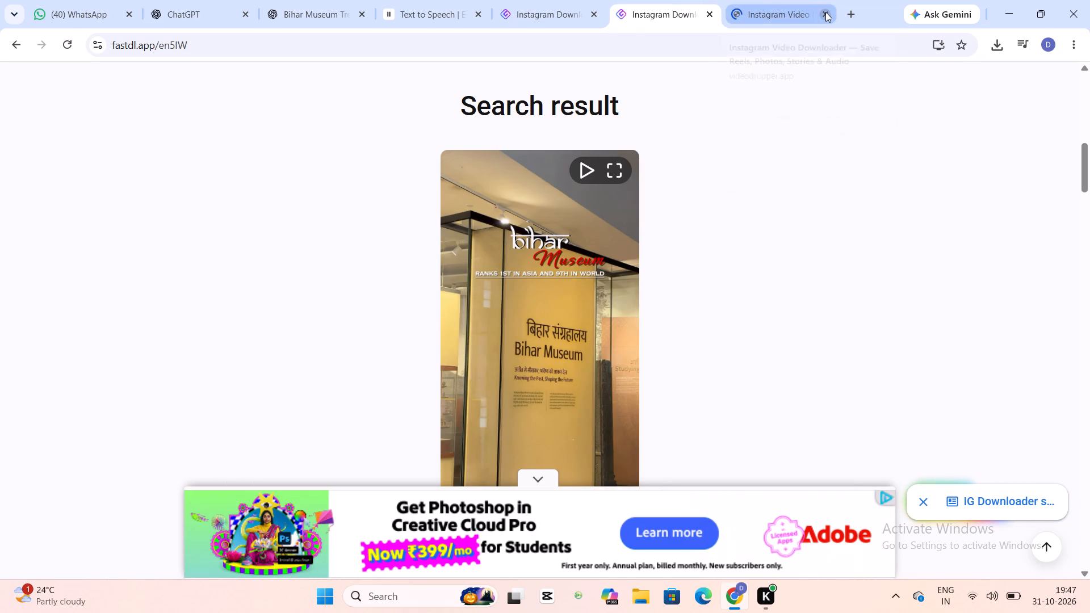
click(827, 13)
Download the "Bihar museum: One of the modern museum of India" reel from its FastDl search result.
click(618, 0)
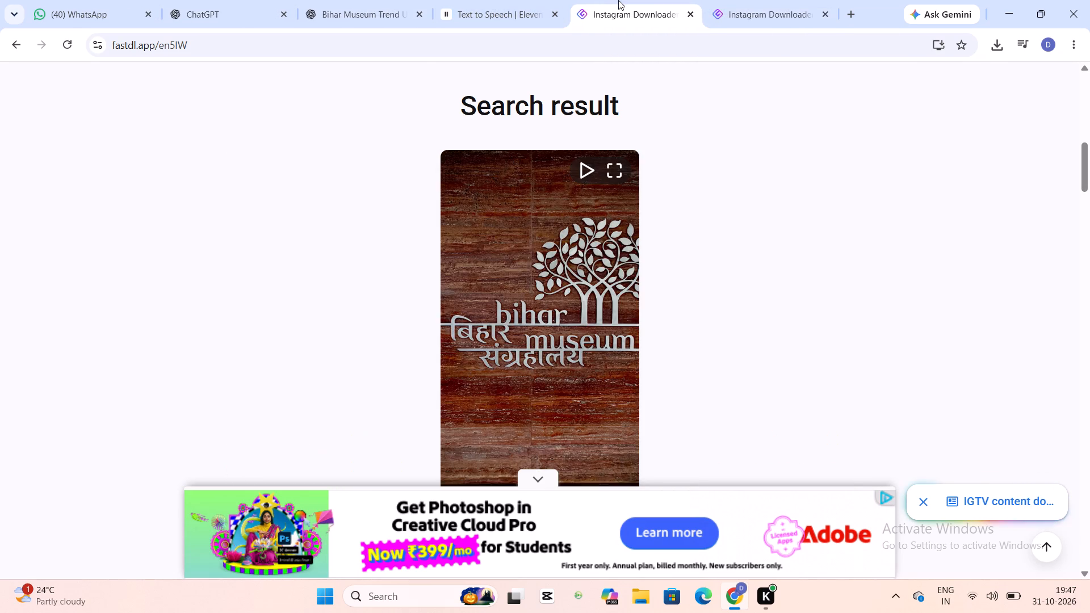
scroll(637, 295, down, 2)
click(557, 285)
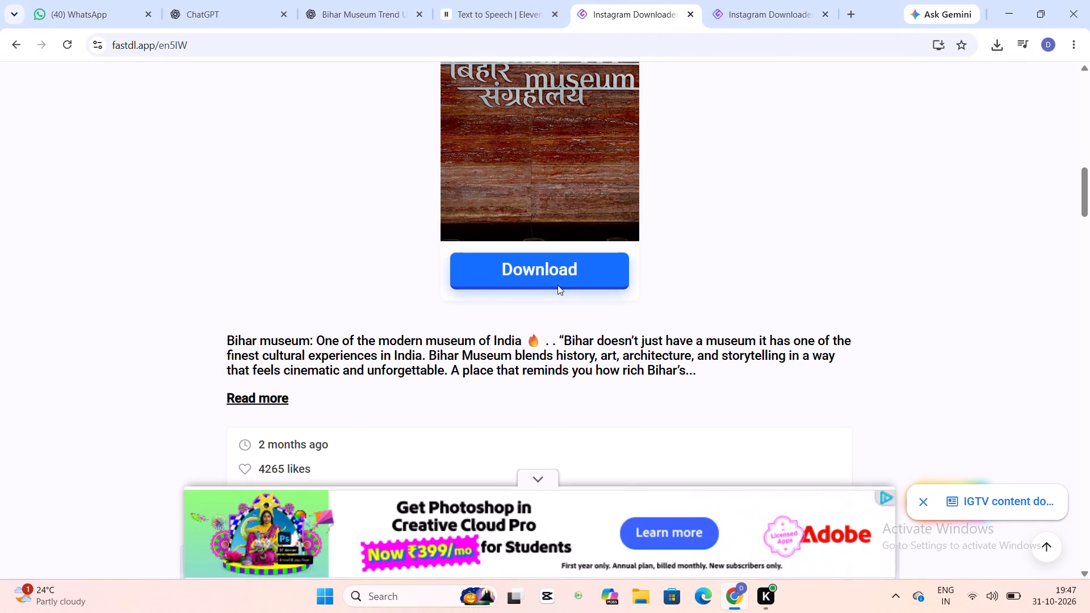
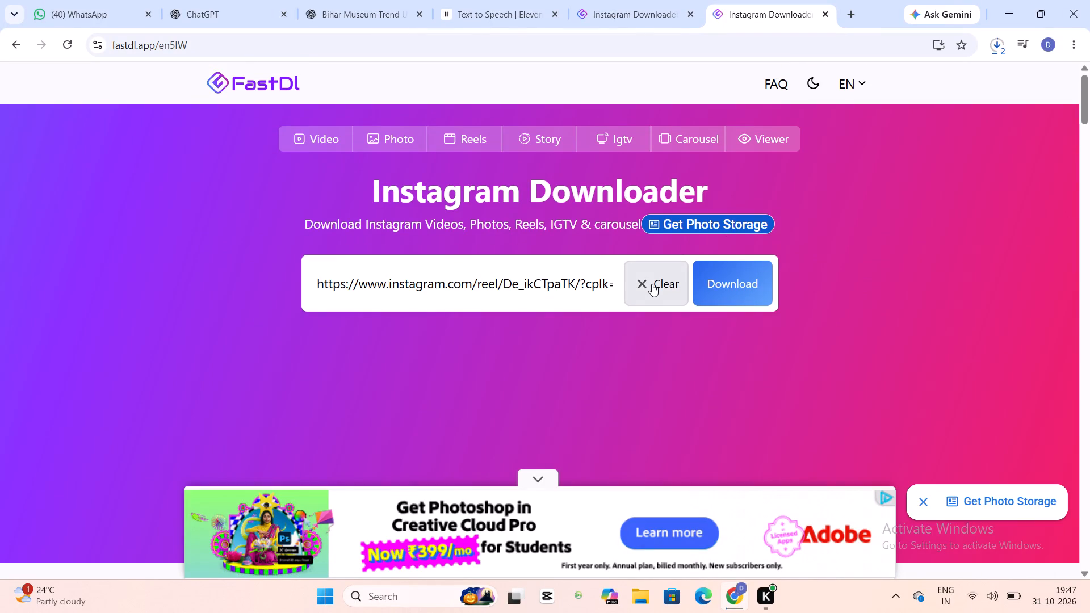
Replace the old reel link in FastDl with the newly copied Instagram reel link and fetch its download result.
click(652, 284)
click(538, 288)
key(ctrl+v)
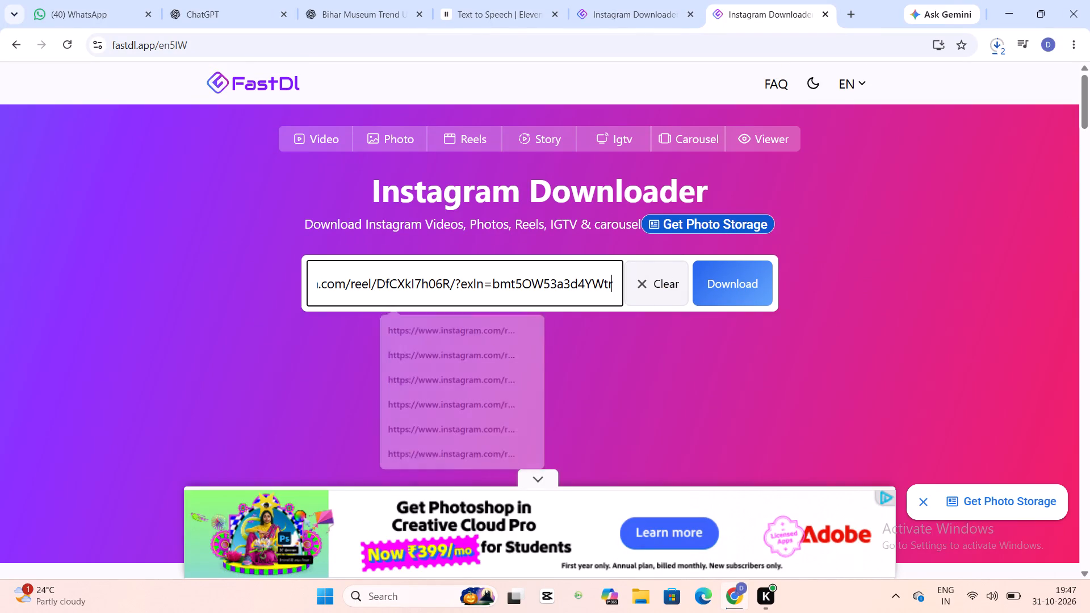
click(703, 274)
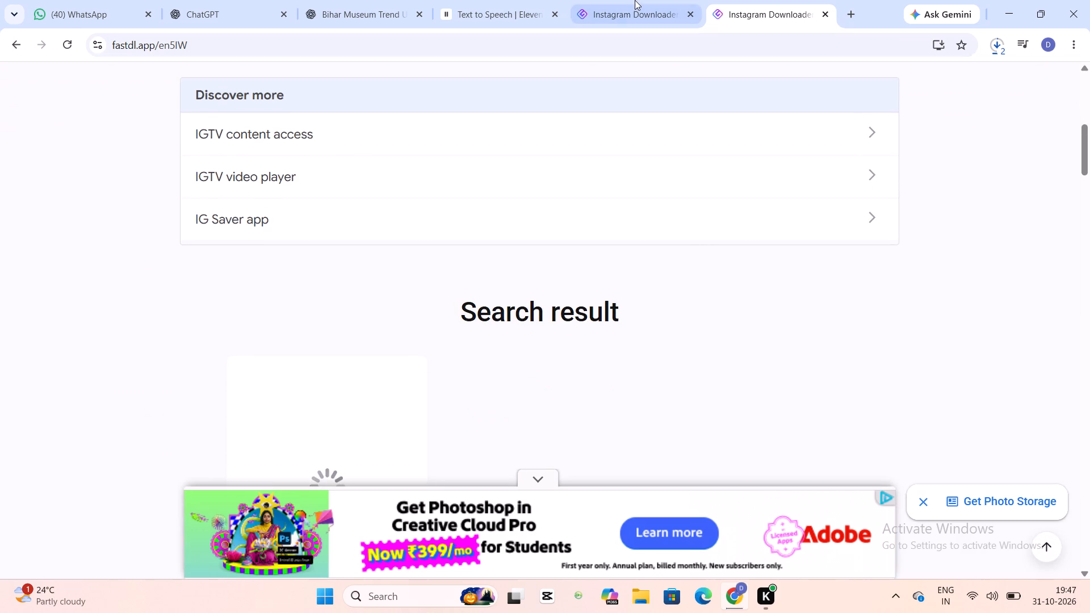
Check the search results in both FastDl tabs, dismissing the advertisement, and review the progress of the recent downloads.
click(634, 0)
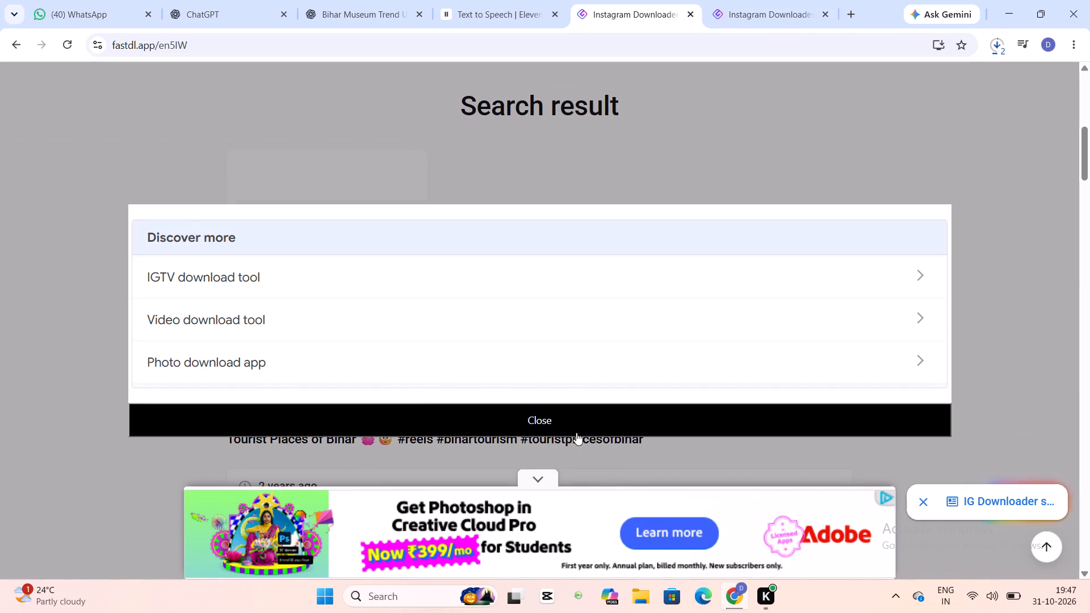
click(552, 417)
scroll(568, 201, up, 1)
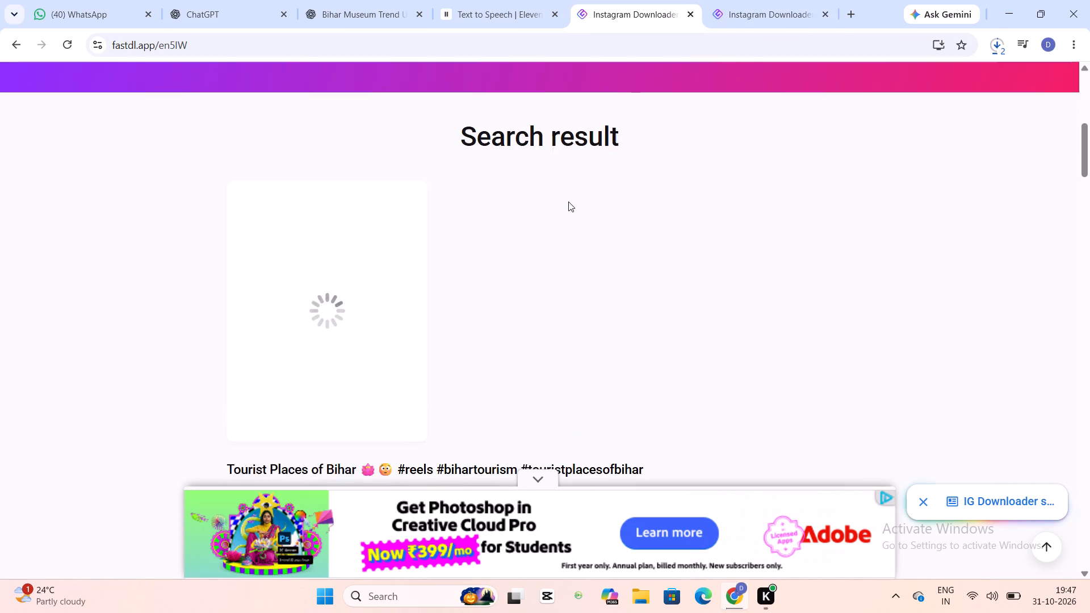
scroll(568, 201, up, 1)
click(769, 0)
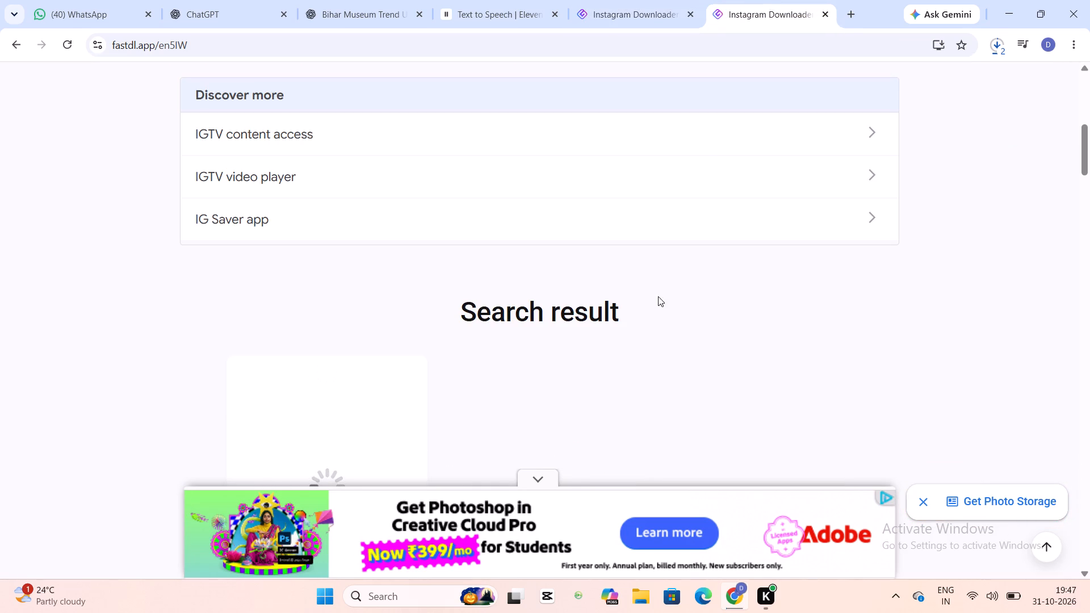
click(1005, 48)
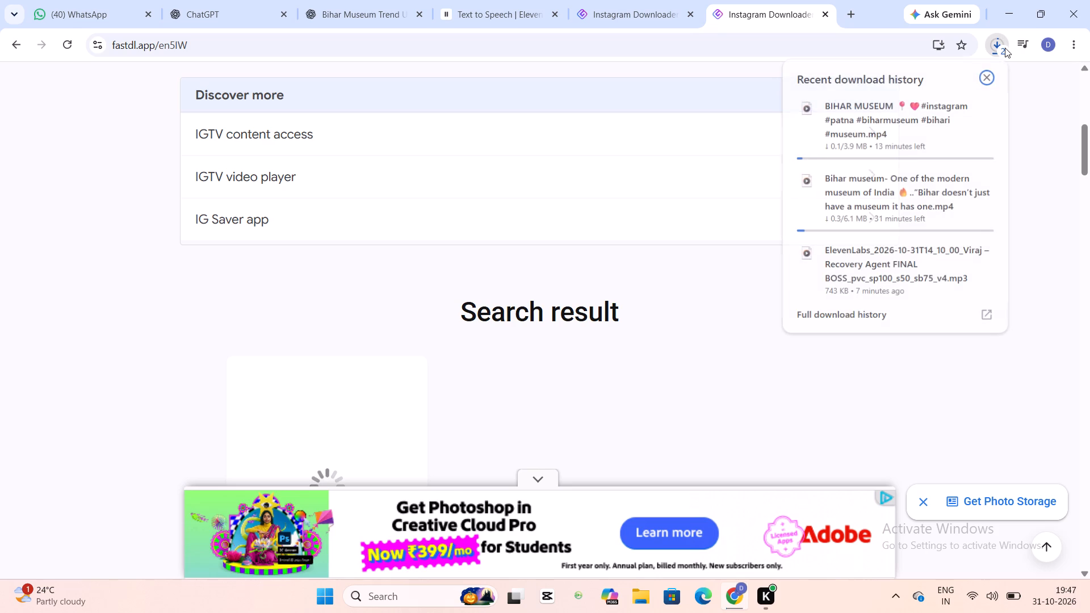
click(1052, 181)
click(615, 0)
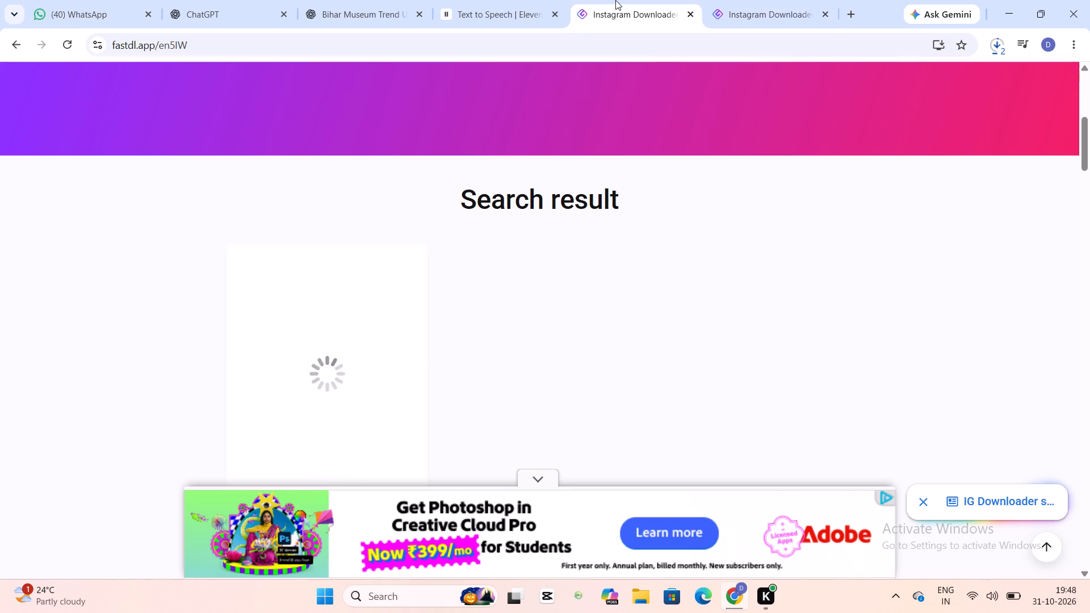
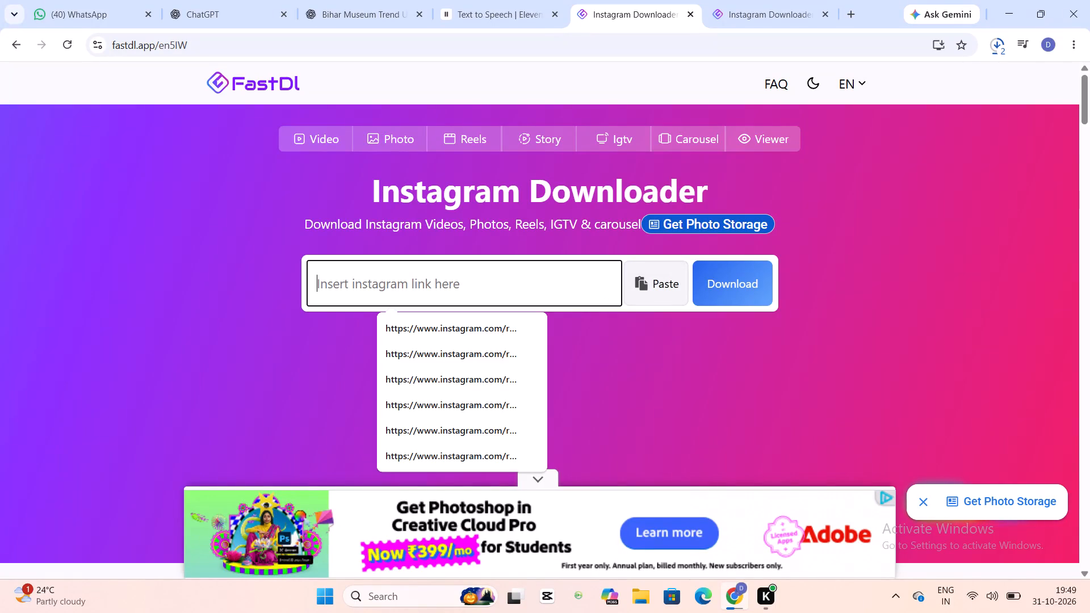
Submit the copied Instagram reel link to FastDl for fetching and dismiss the advertisement overlay.
key(ctrl+v)
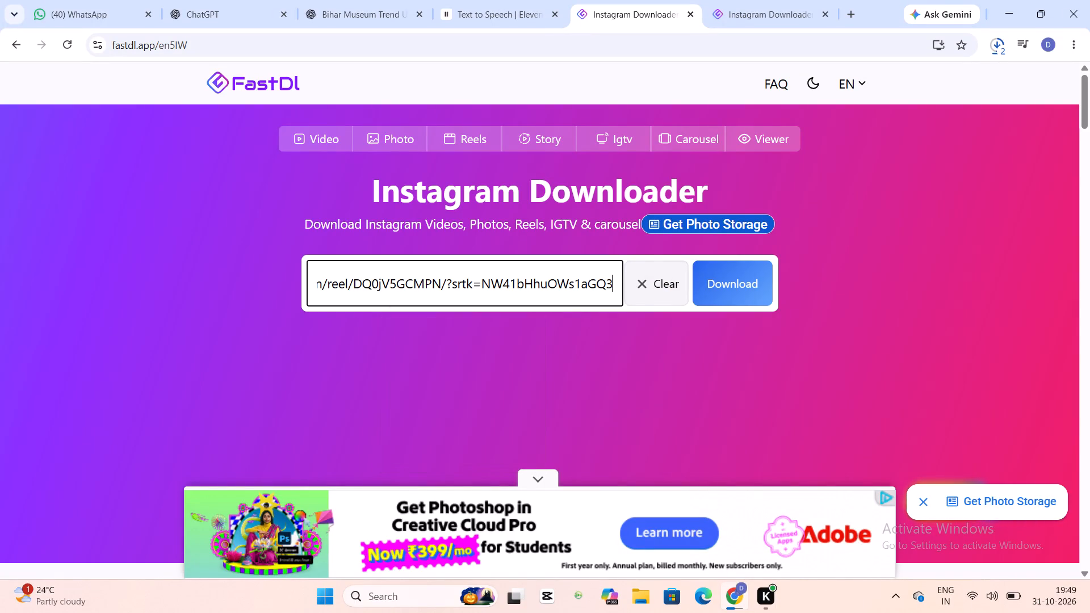
click(721, 292)
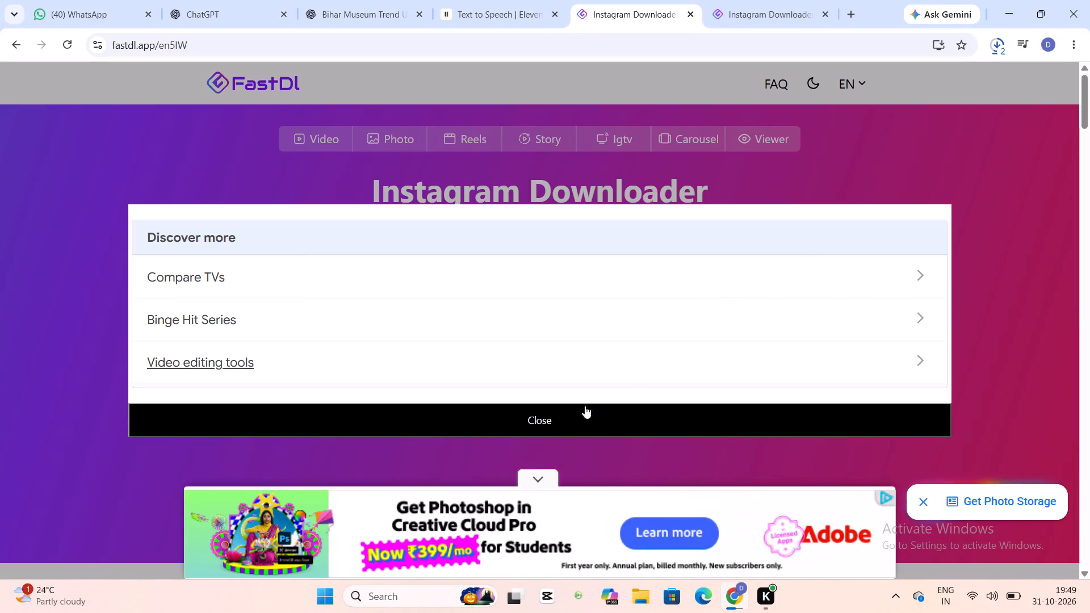
click(541, 425)
scroll(541, 425, down, 5)
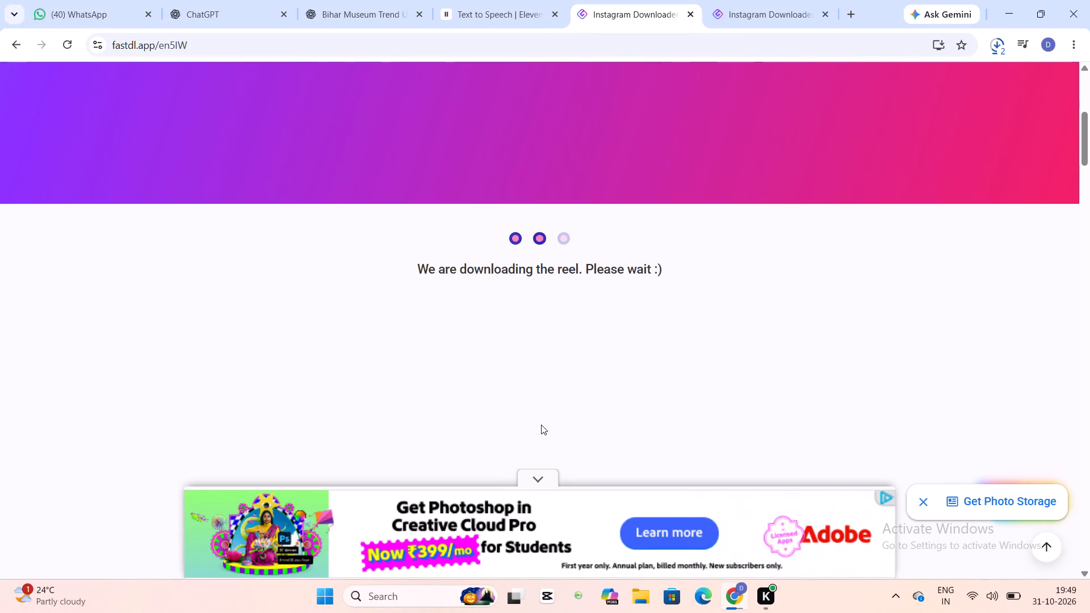
Resume the two interrupted downloads, the "BIHAR MUSEUM" reel and the "Bihar museum- One of the modern museum of India" reel.
click(995, 52)
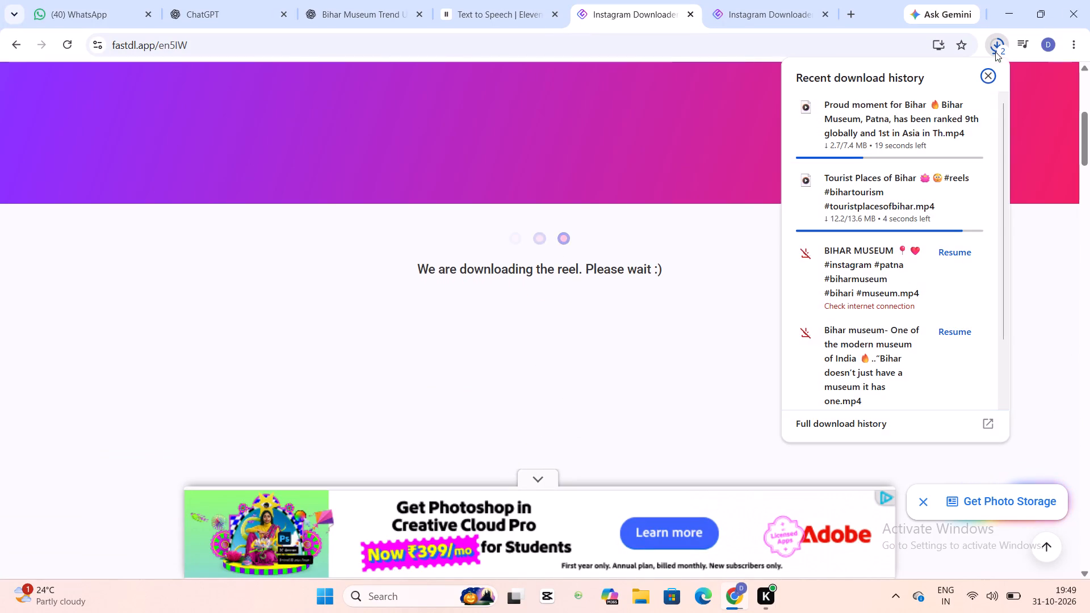
click(957, 255)
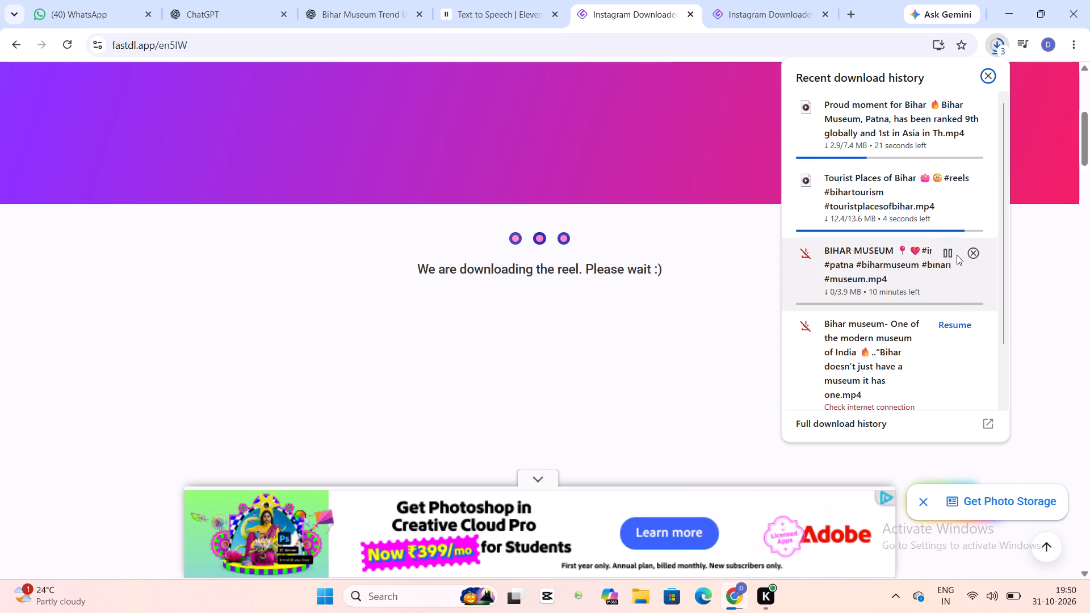
click(953, 327)
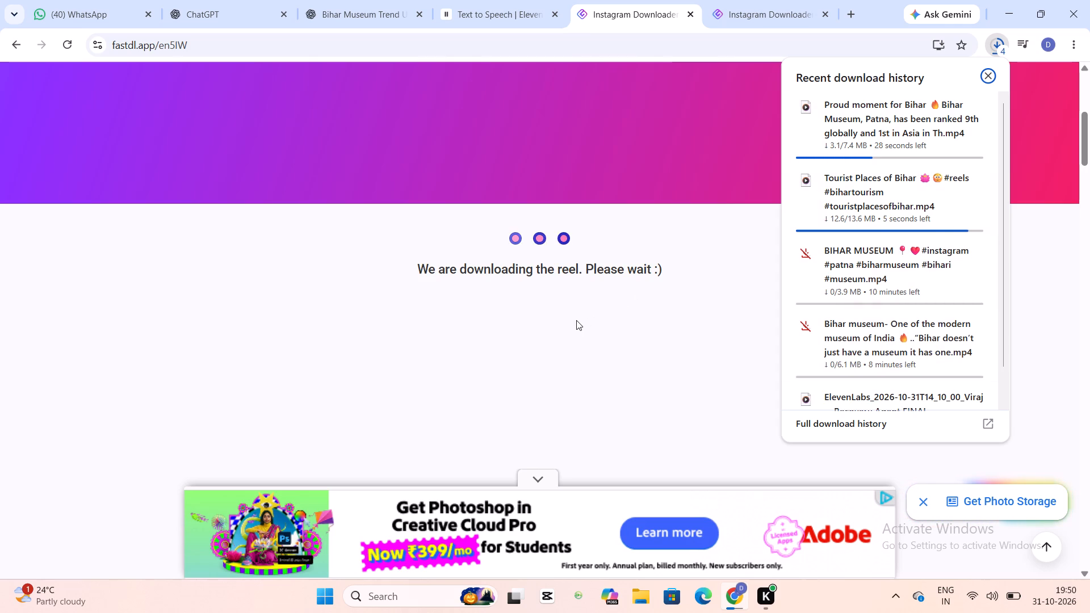
Download the fetched reel about the German Ambassador endorsing the Bihar Museum and check the progress of the recent downloads.
scroll(576, 320, down, 3)
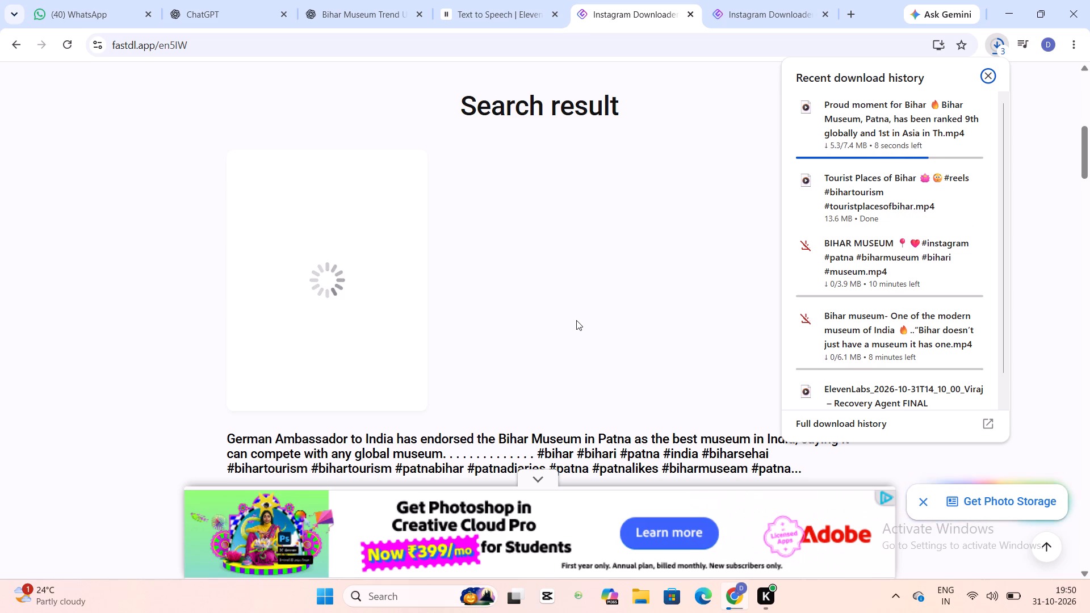
scroll(576, 320, down, 2)
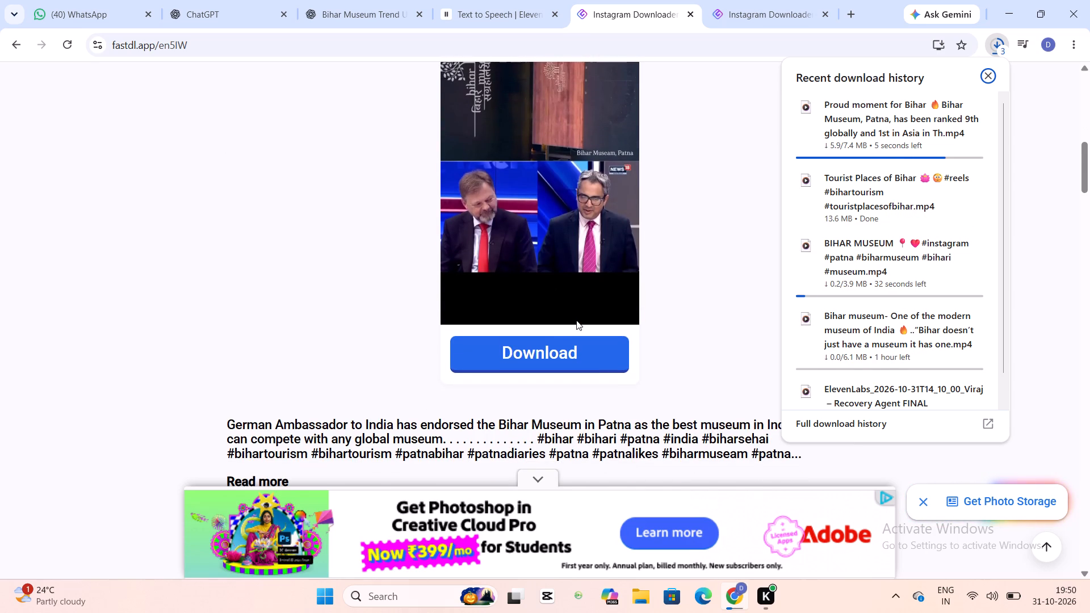
click(543, 349)
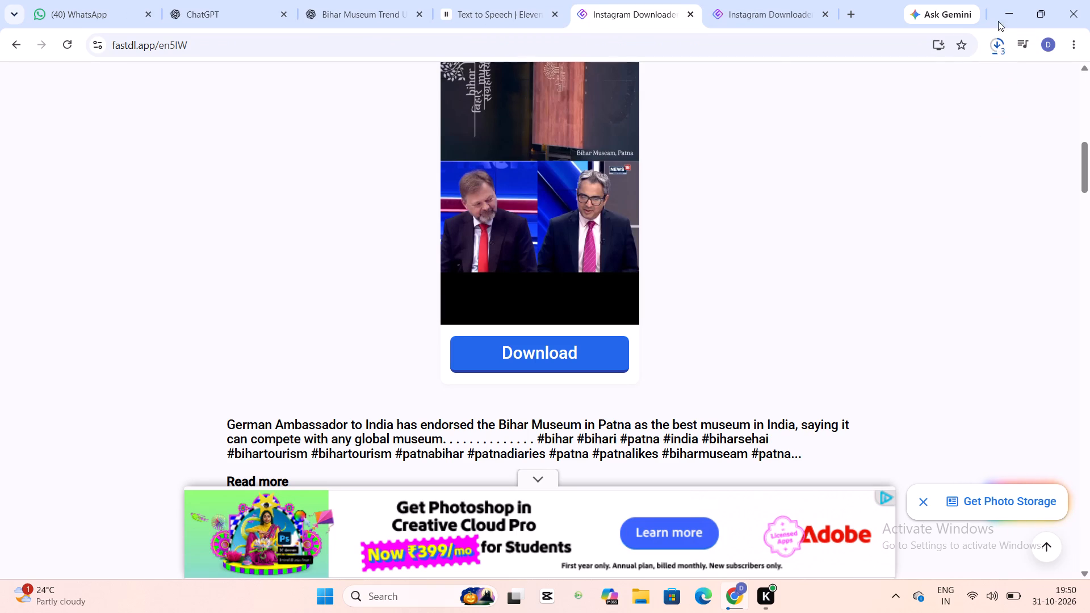
click(994, 49)
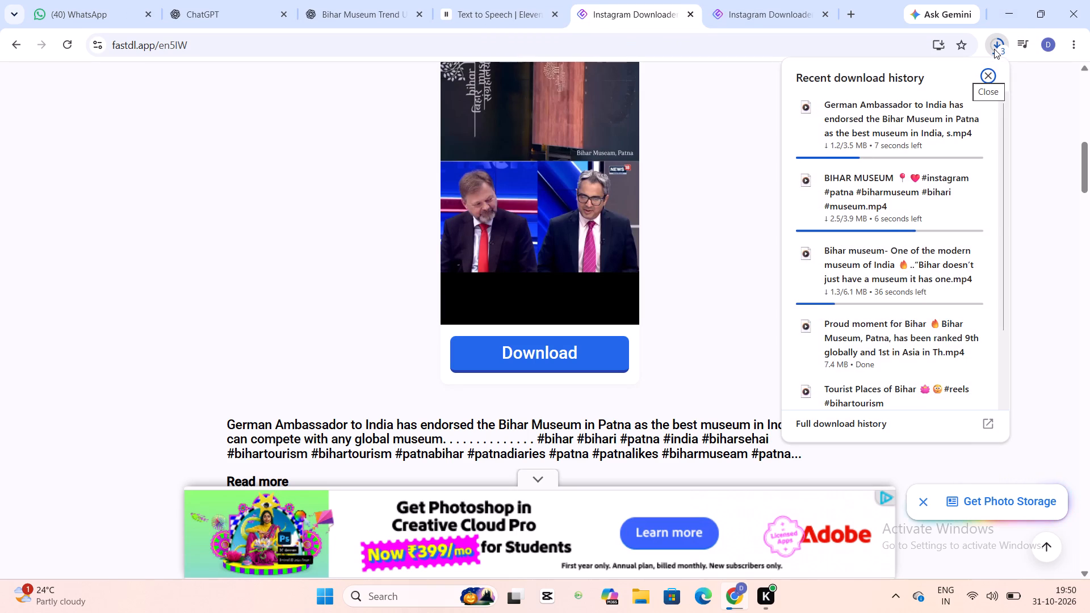
scroll(941, 198, down, 1)
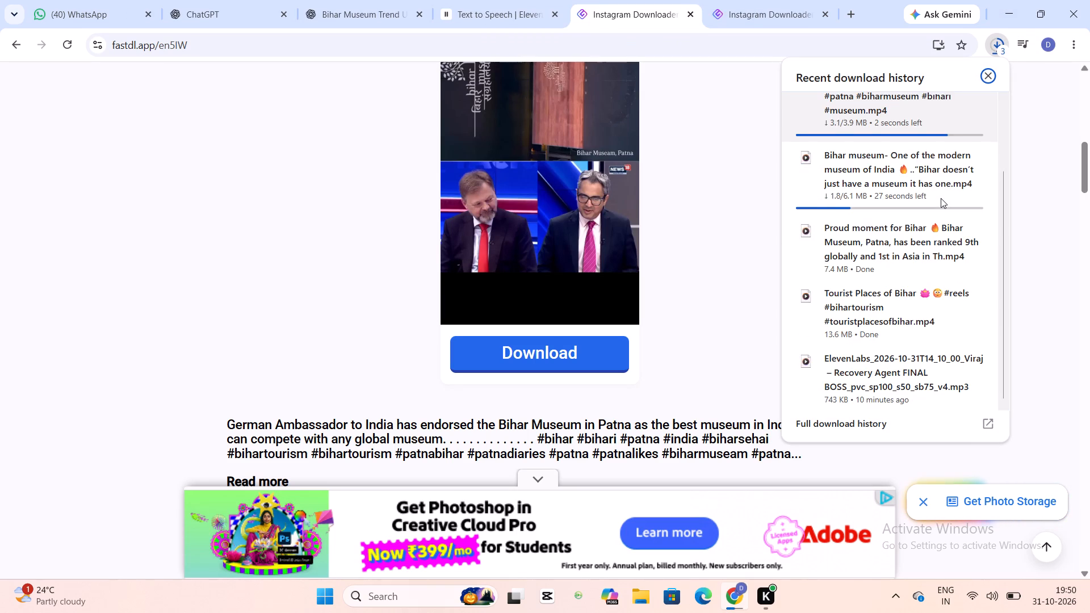
scroll(941, 198, up, 2)
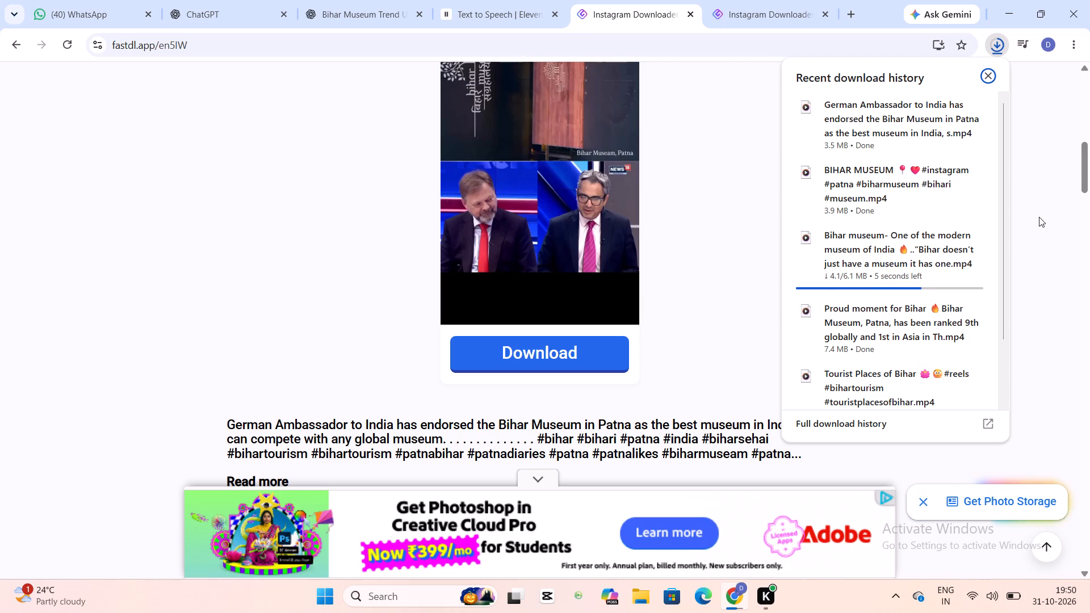
click(1039, 217)
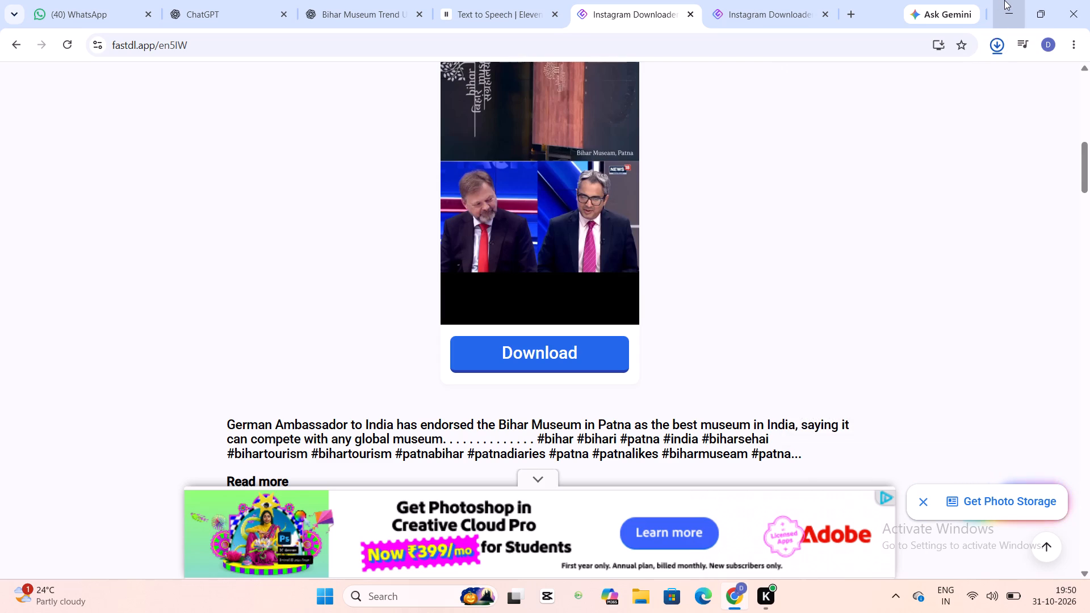
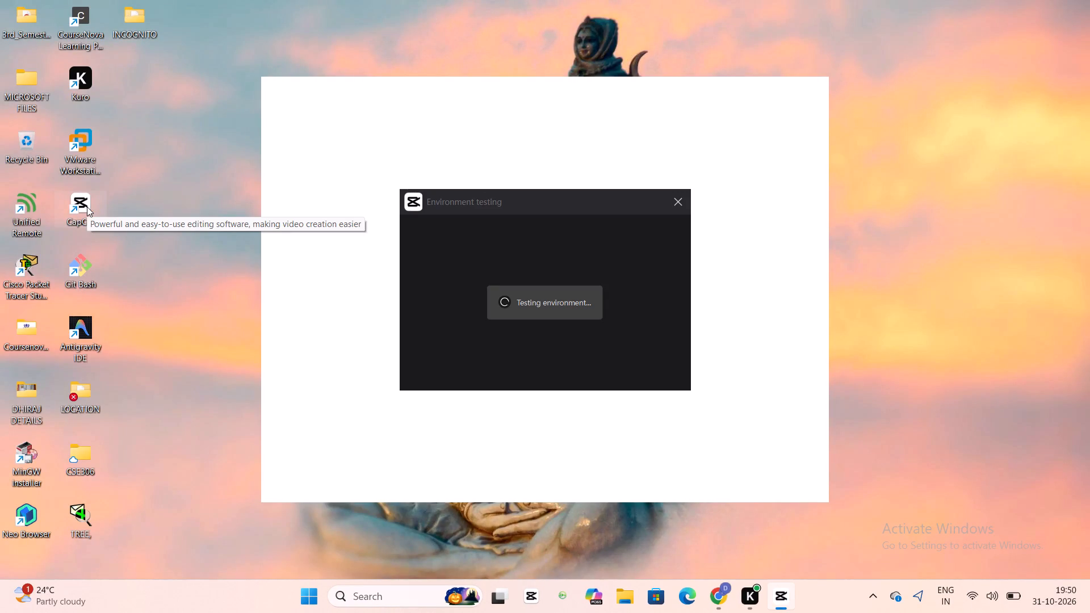
Switch from CapCut, while it is starting, back to Chrome and the open FastDl Instagram downloader pages.
click(719, 606)
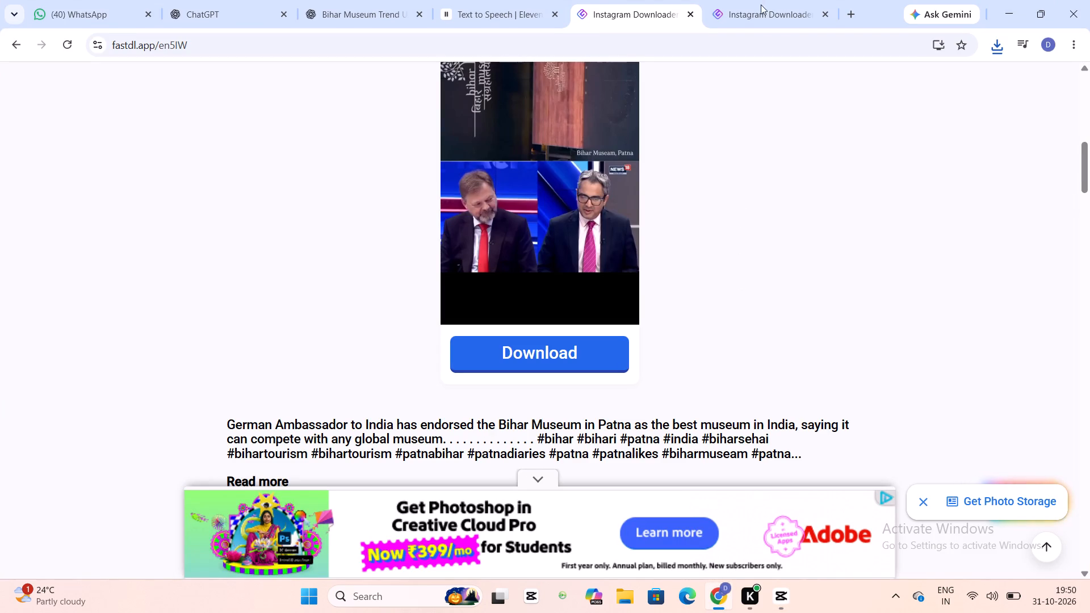
Open a new blank browser tab.
click(843, 0)
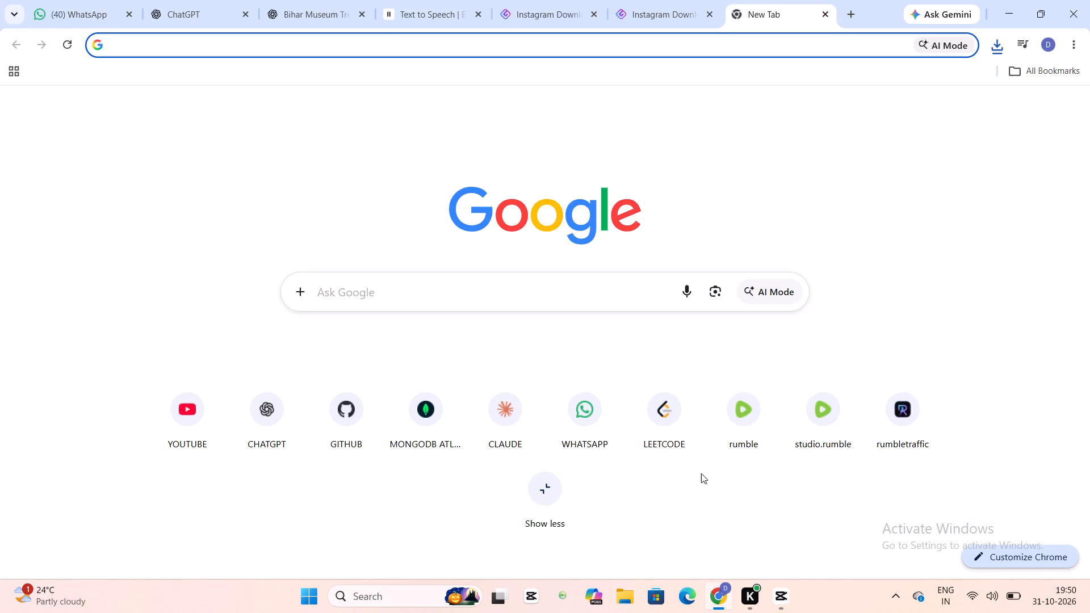
Switch to CapCut to check its project home screen, and return to the new tab in Chrome.
click(775, 608)
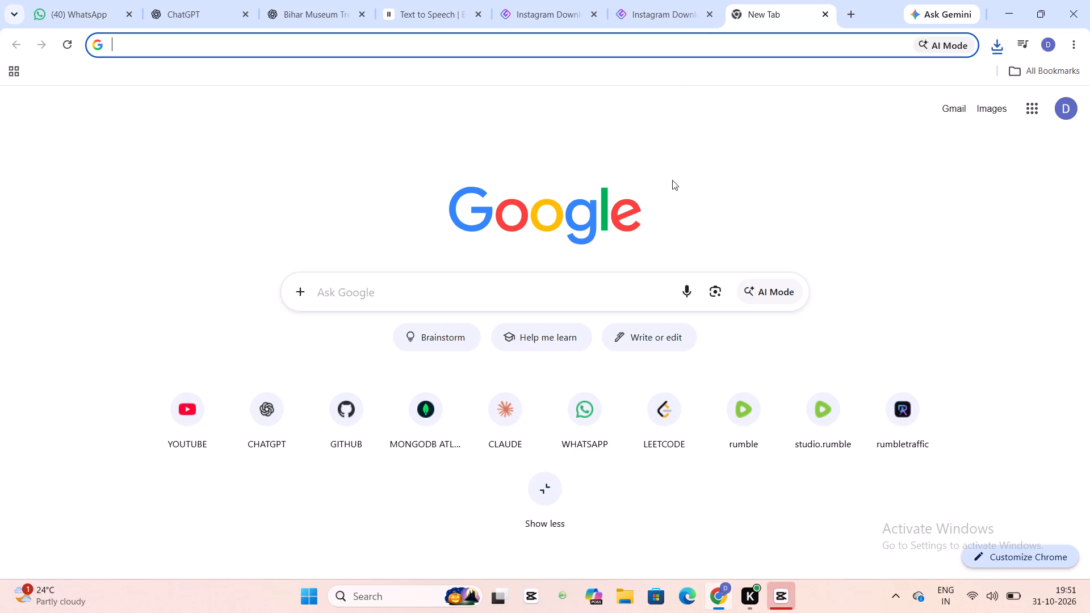
click(778, 599)
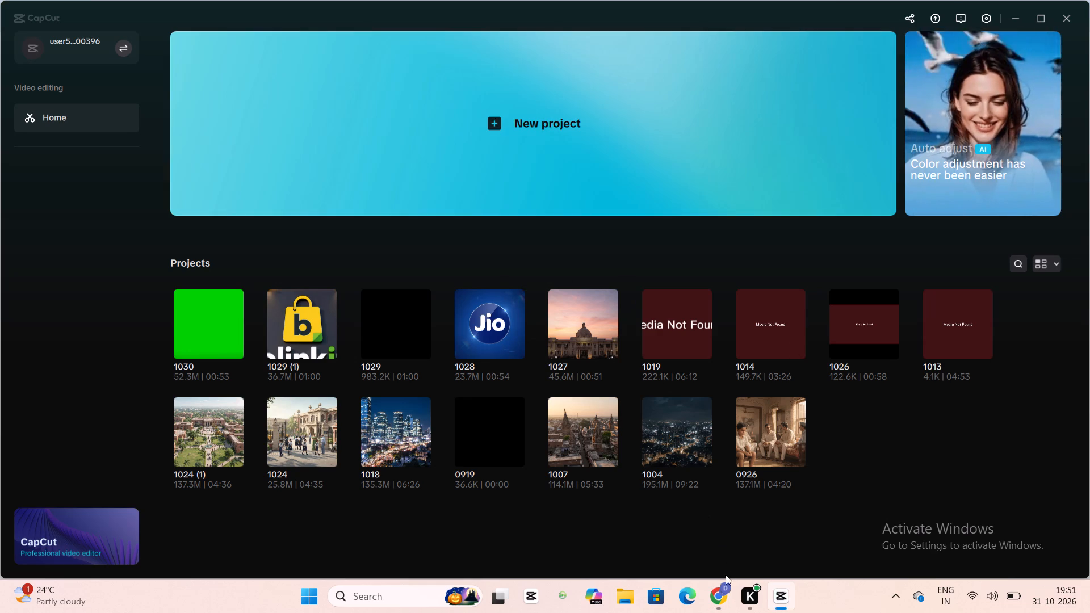
click(722, 599)
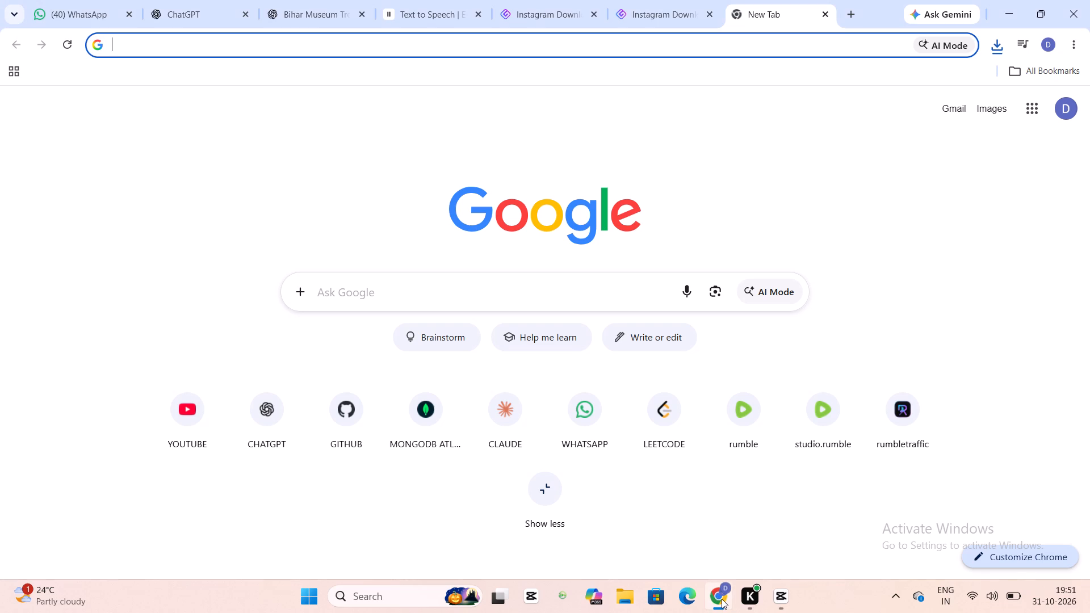
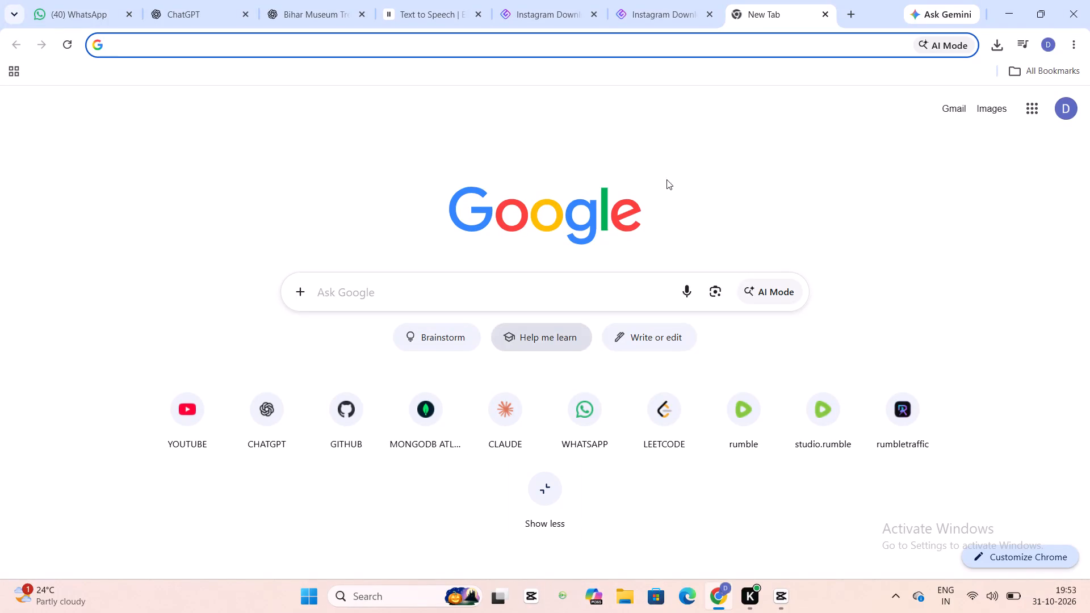
In the Downloads folder, rename yesterday's video with the Persian title to QUESTION.
click(617, 612)
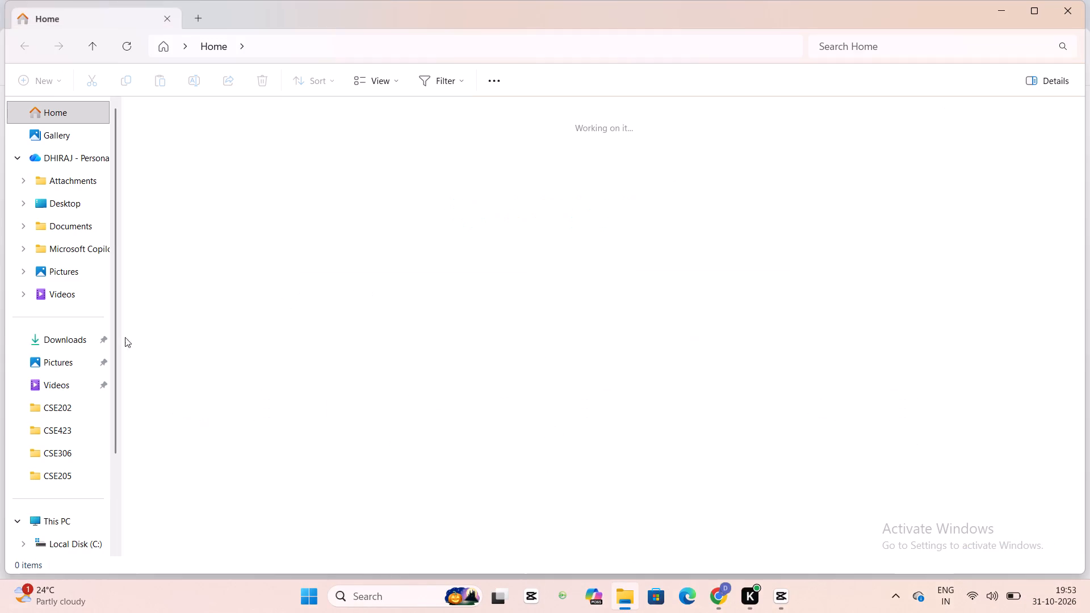
click(56, 335)
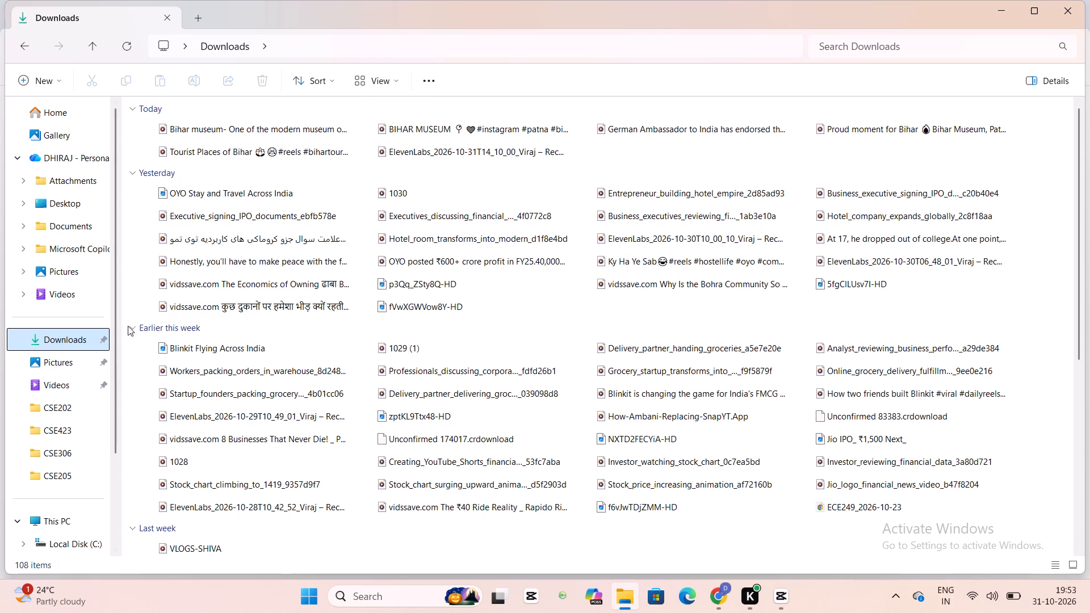
click(202, 247)
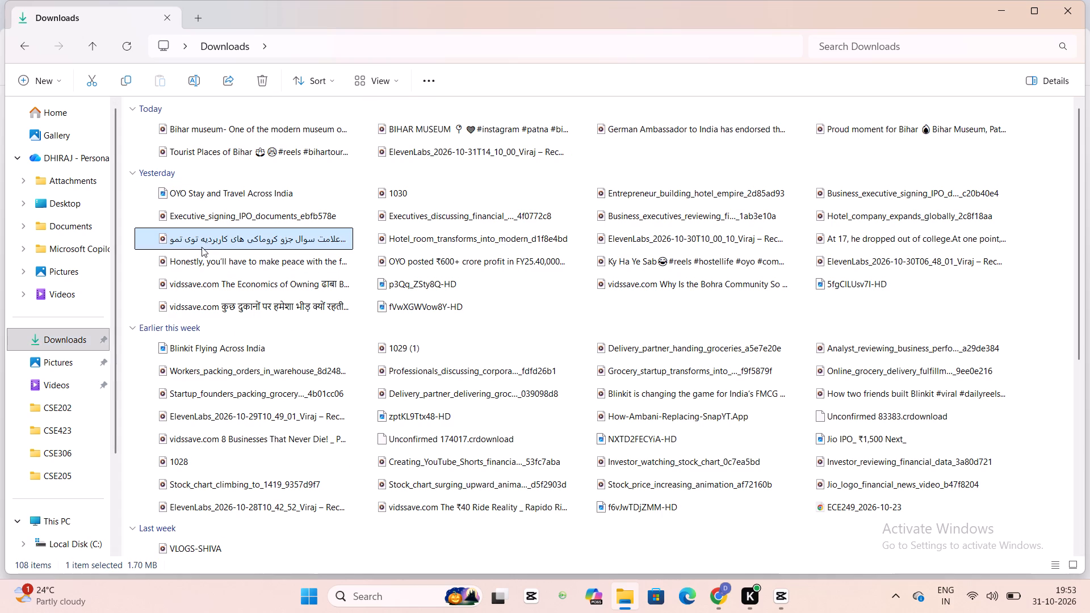
click(198, 86)
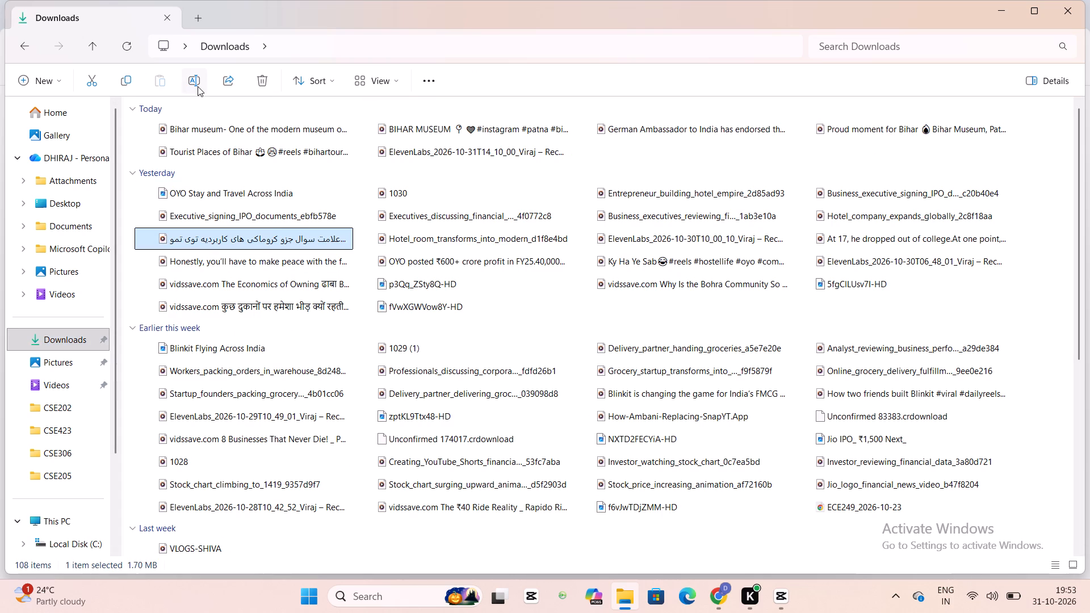
key(BackSpace)
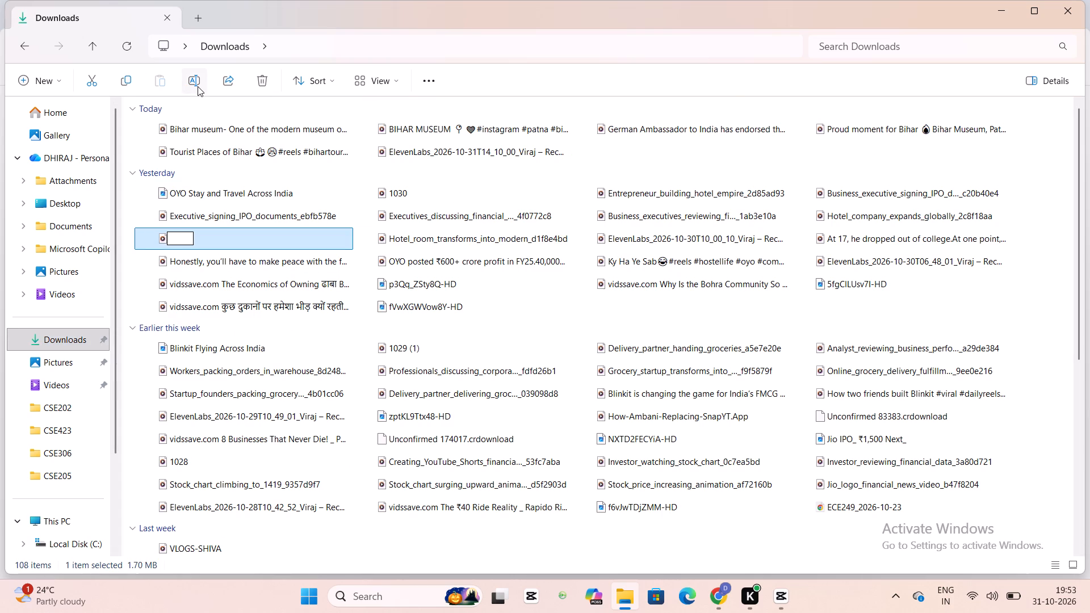
text(QUESTION)
key(Return)
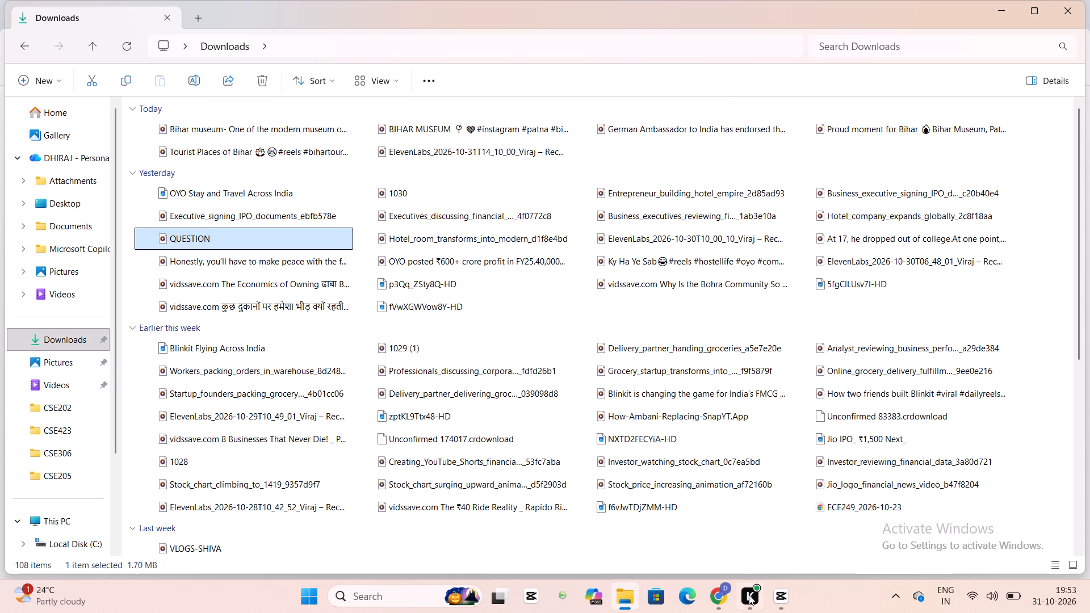
Switch to CapCut and create a new project.
click(779, 602)
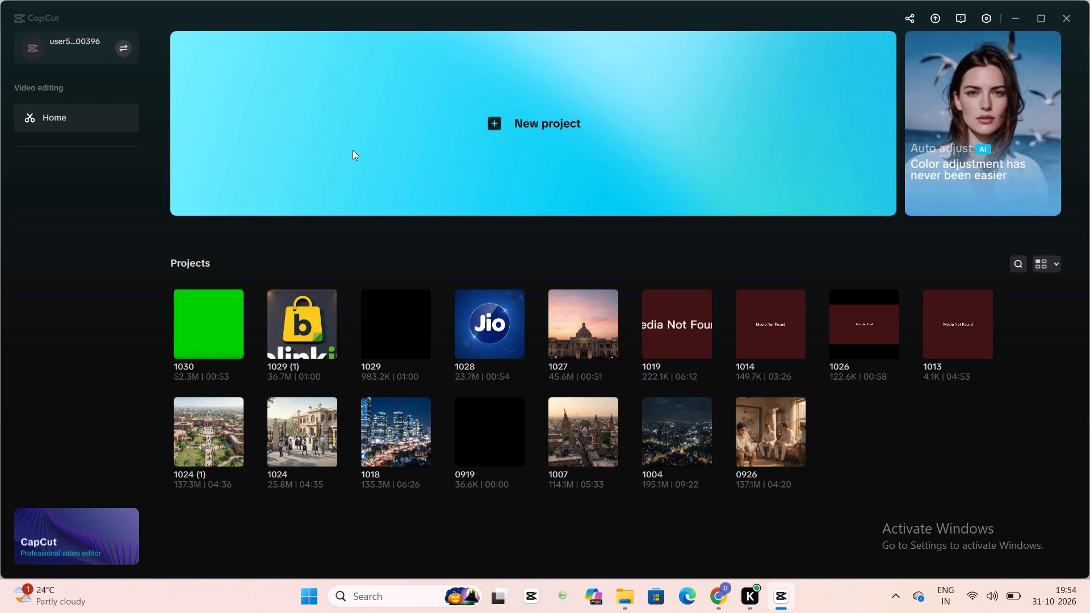
click(353, 150)
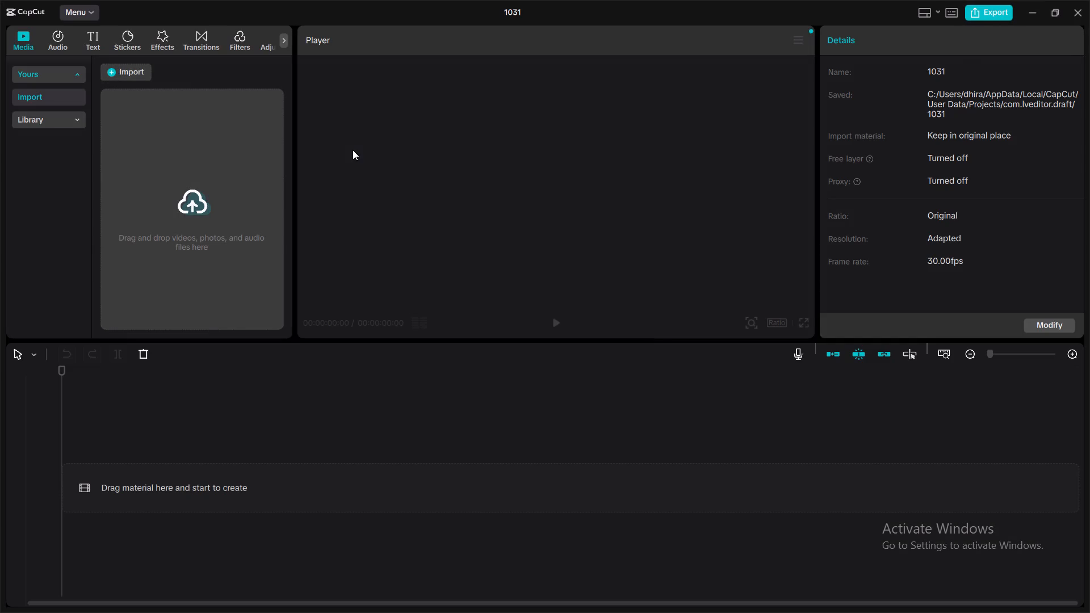
Import today's five Bihar Museum and Bihar tourism videos and the ElevenLabs voiceover from Downloads into the project media.
click(188, 206)
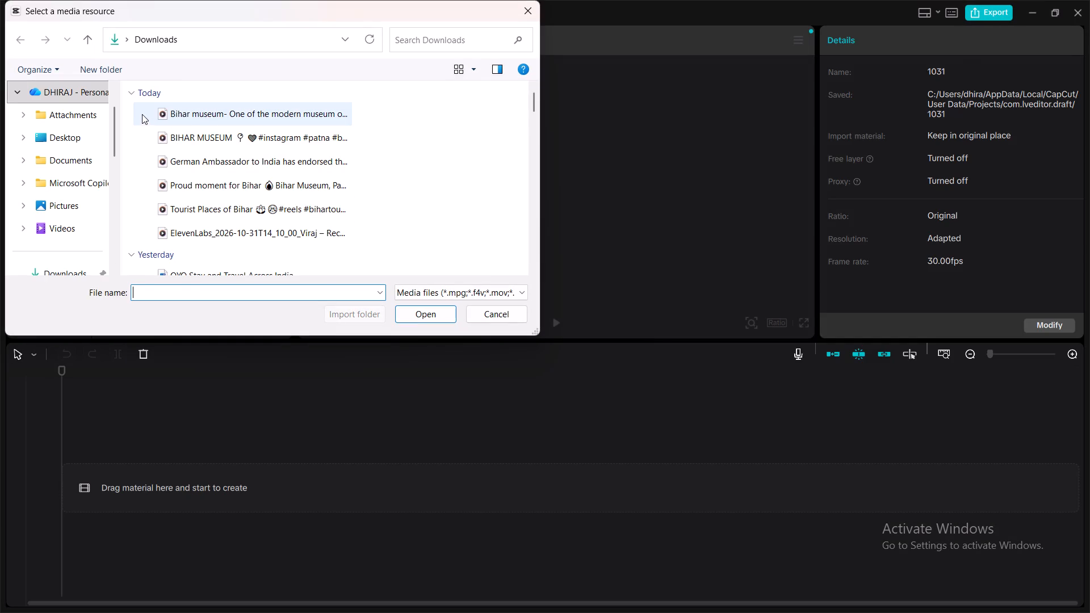
drag(142, 114, 184, 232)
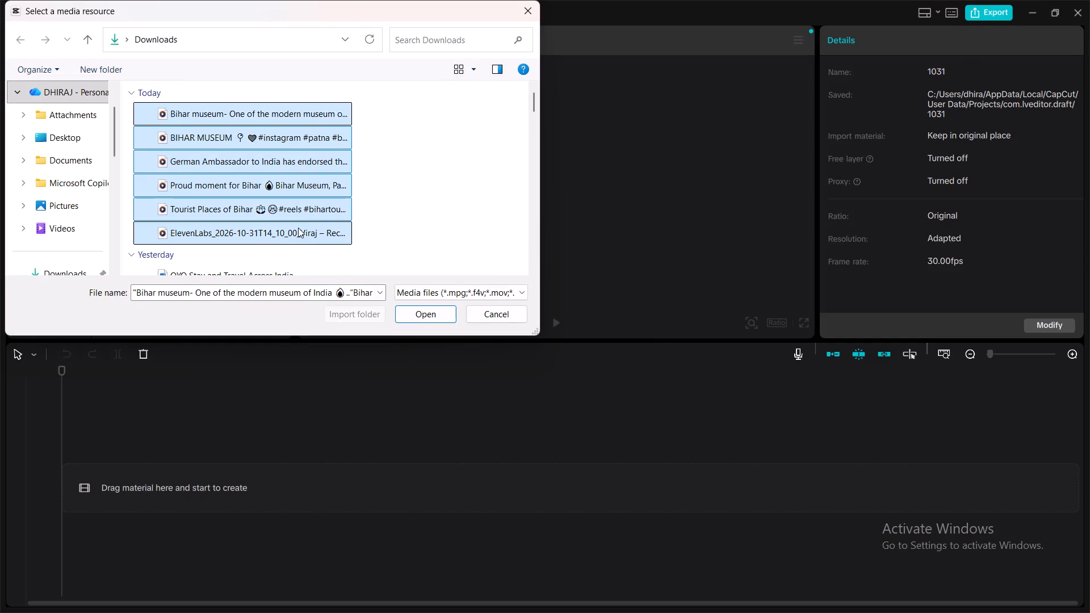
scroll(298, 228, down, 1)
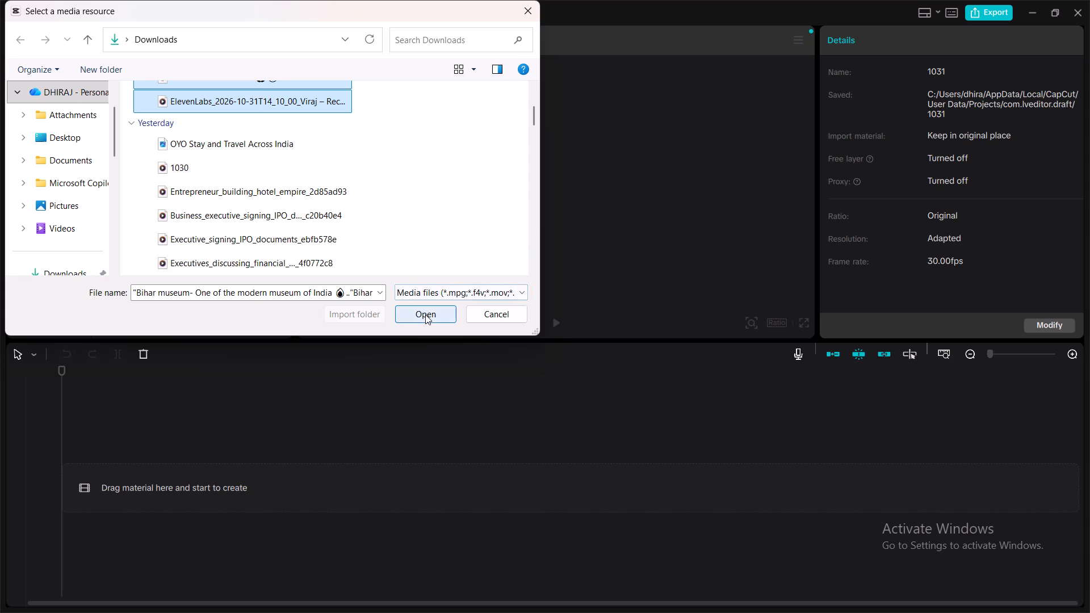
click(425, 314)
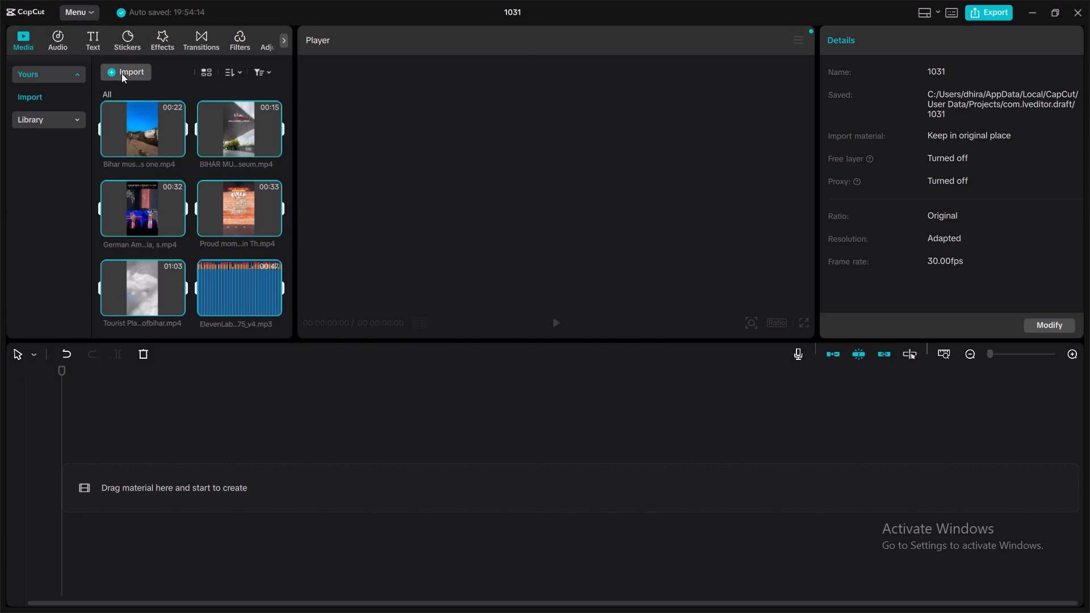
Import the QUESTION video from Downloads into the project media.
click(121, 73)
scroll(192, 161, down, 2)
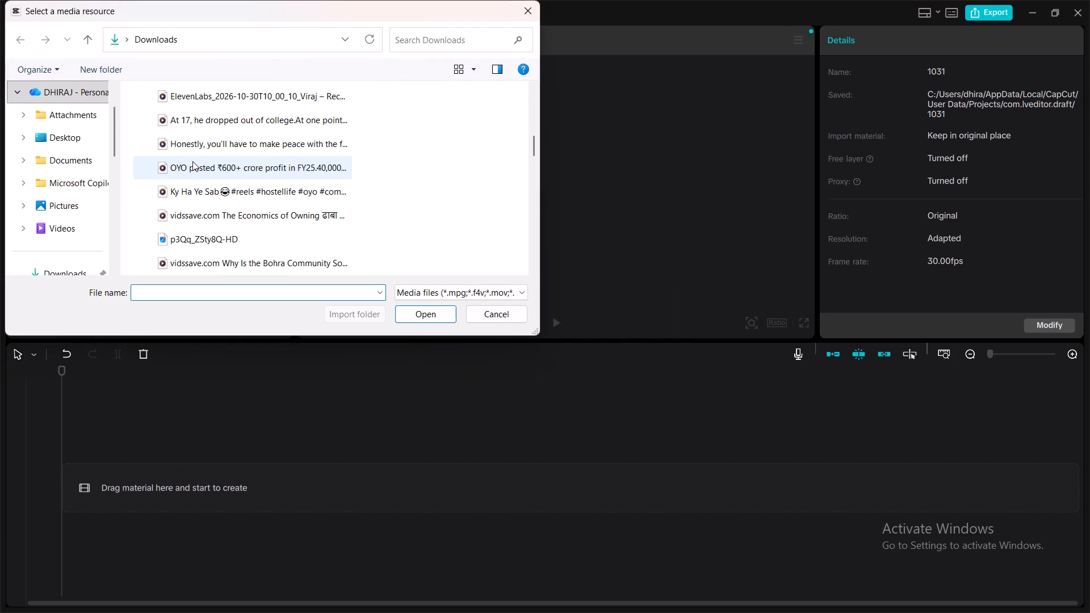
scroll(192, 161, up, 1)
click(202, 116)
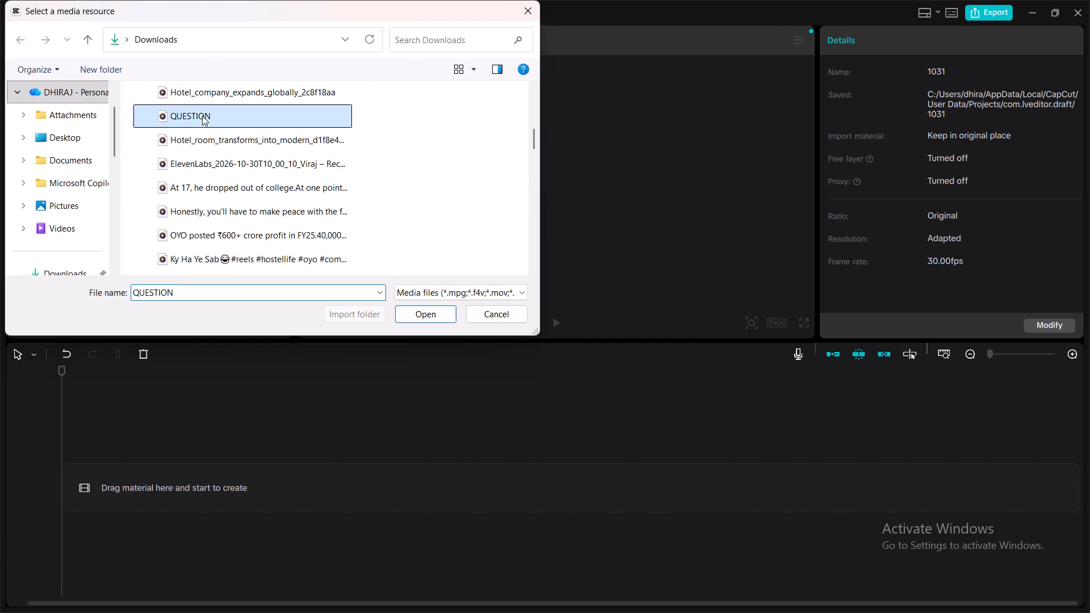
click(428, 310)
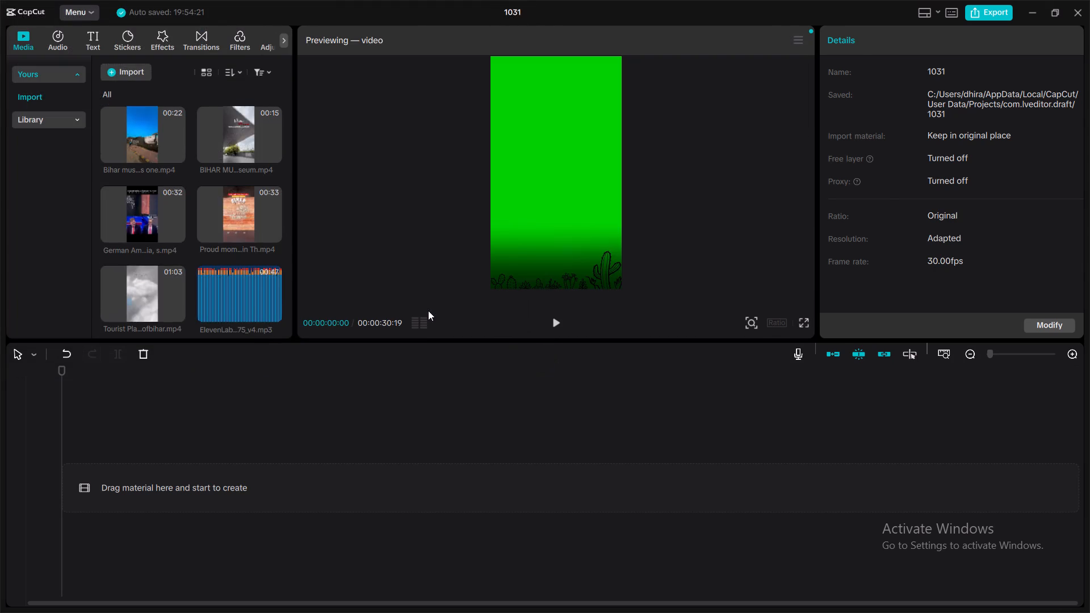
Place the ElevenLabs voiceover on the timeline, starting at 00:00.
click(225, 291)
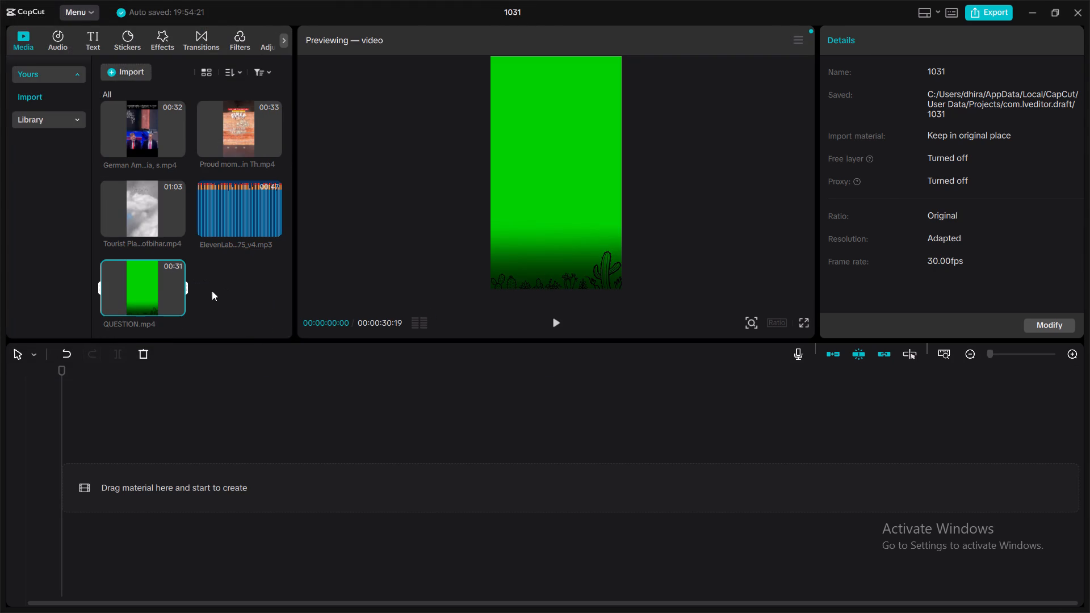
drag(213, 208, 223, 395)
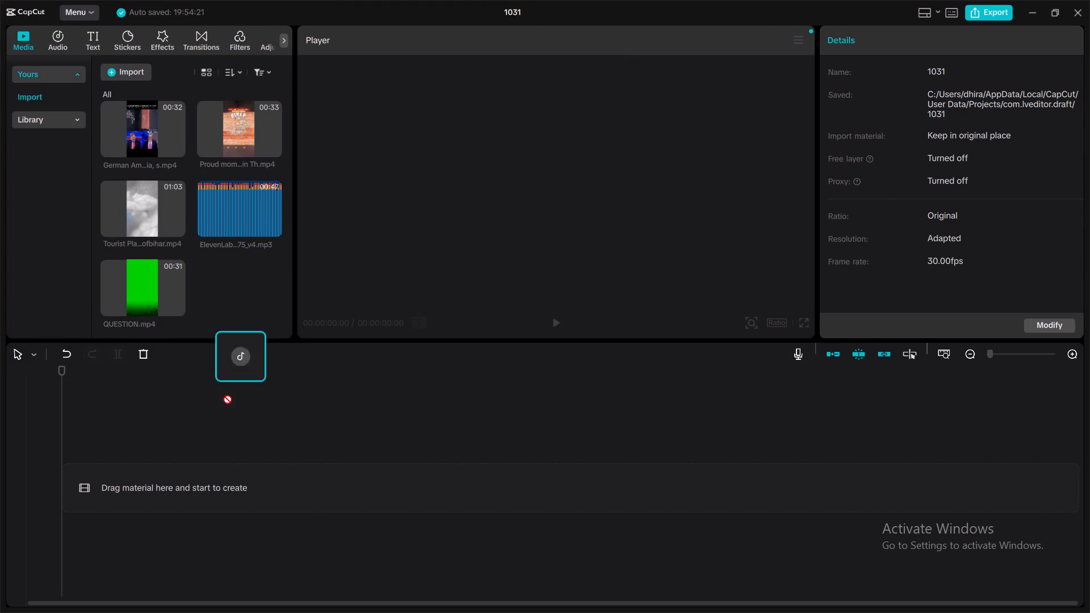
drag(223, 395, 223, 522)
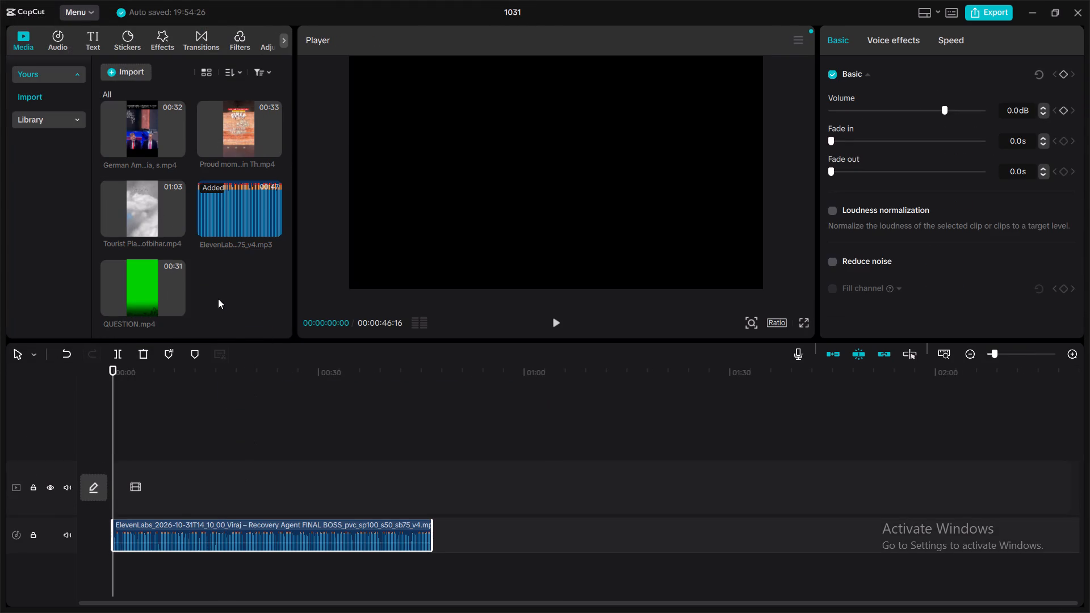
Add the QUESTION.mp4 green-screen clip to the main video track above the voiceover, starting at 00:00.
drag(147, 284, 186, 377)
drag(186, 377, 208, 480)
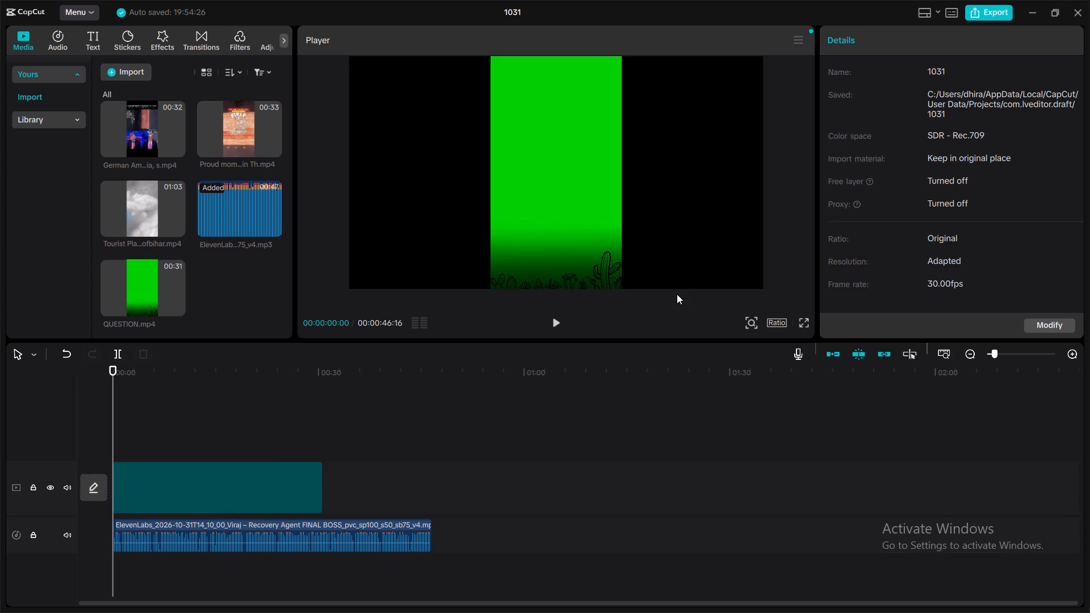
Play the first few seconds of the timeline to check the question-mark clip with the voiceover, and stop playback.
click(551, 319)
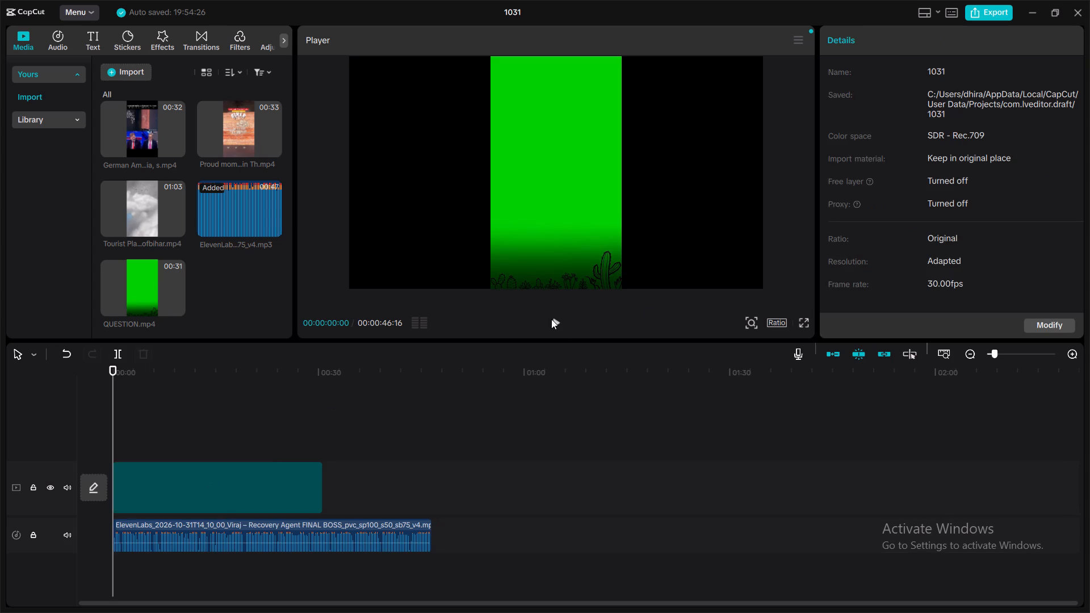
click(559, 322)
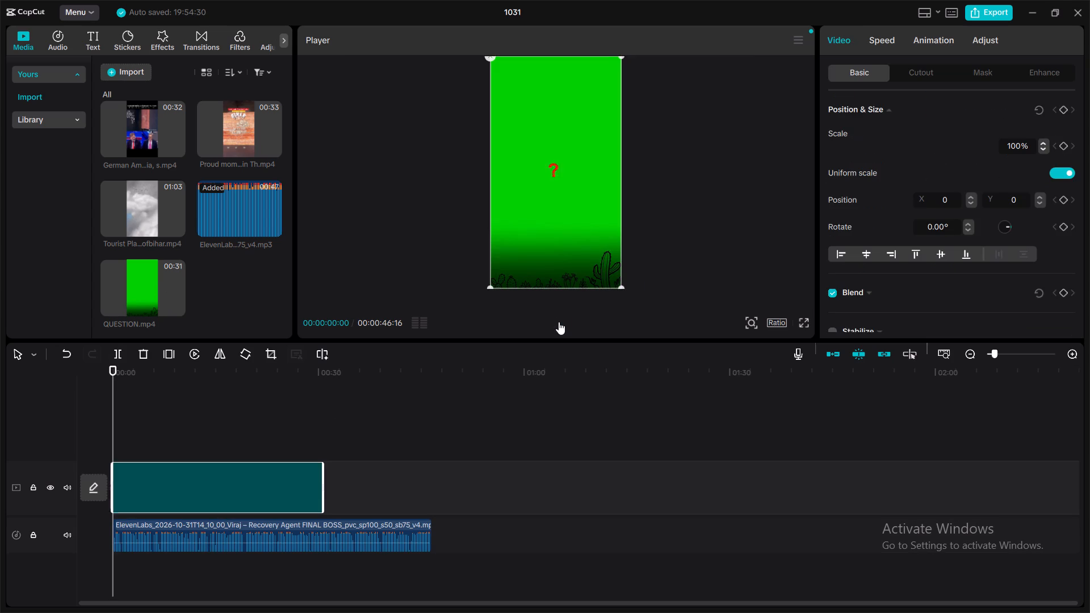
click(559, 322)
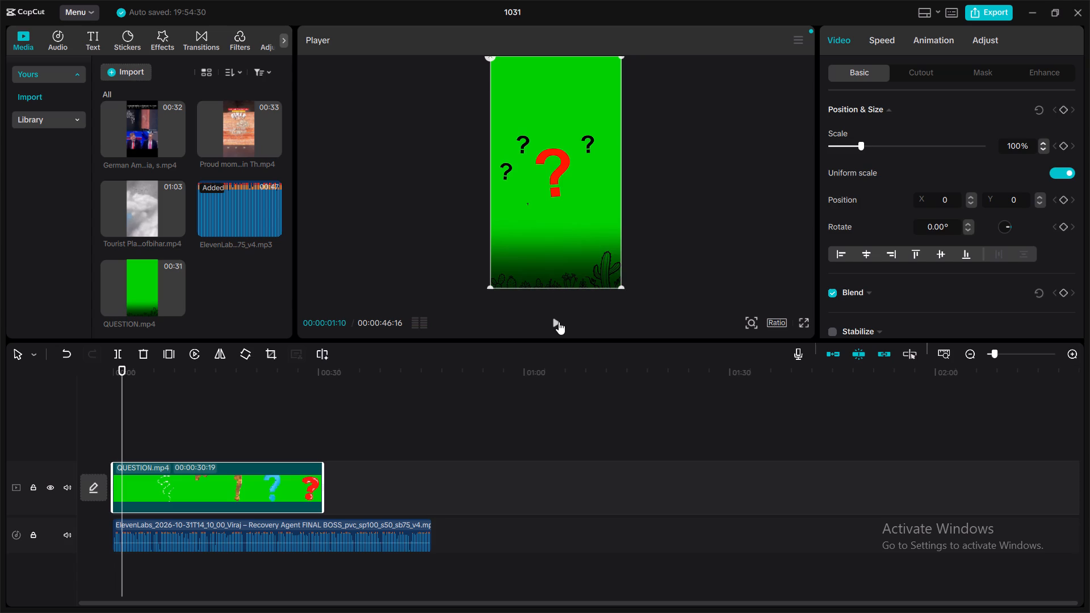
click(550, 322)
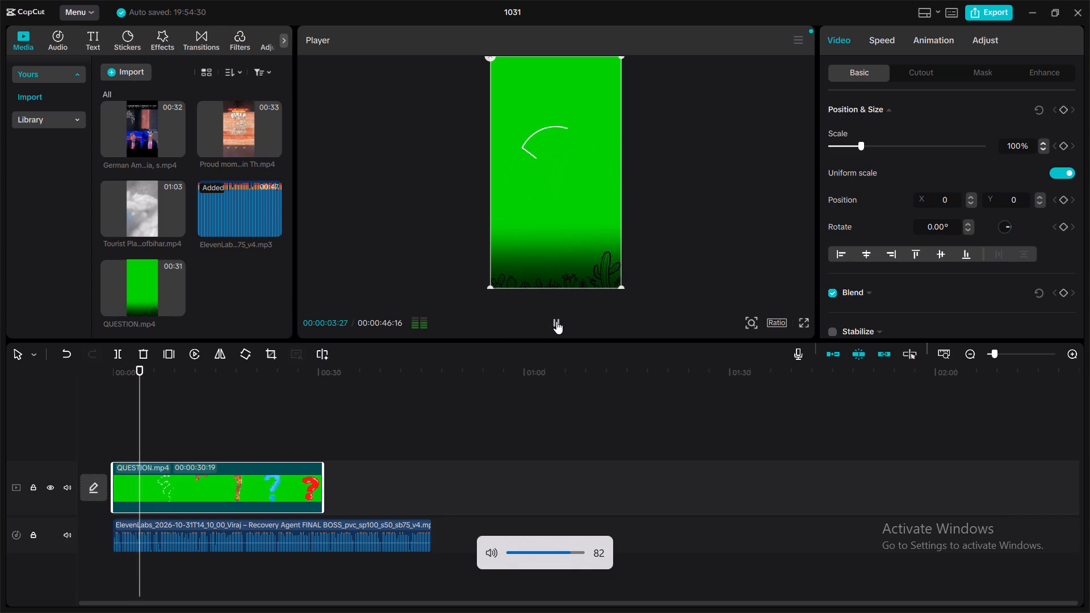
click(556, 321)
Close the project, reopen project 1031 from the project list and play its timeline from the start.
click(1079, 7)
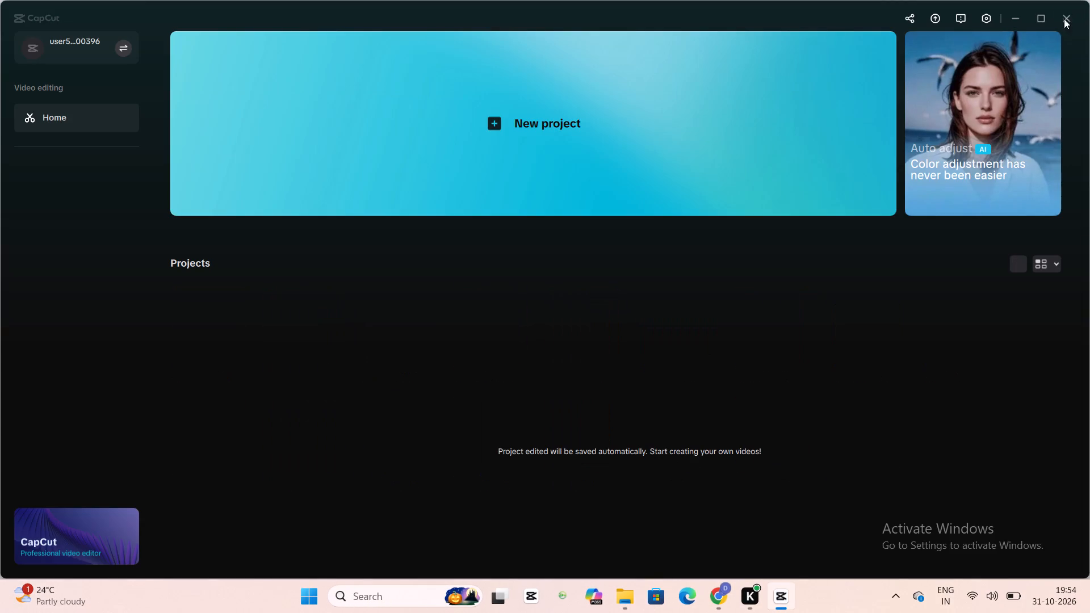
click(200, 330)
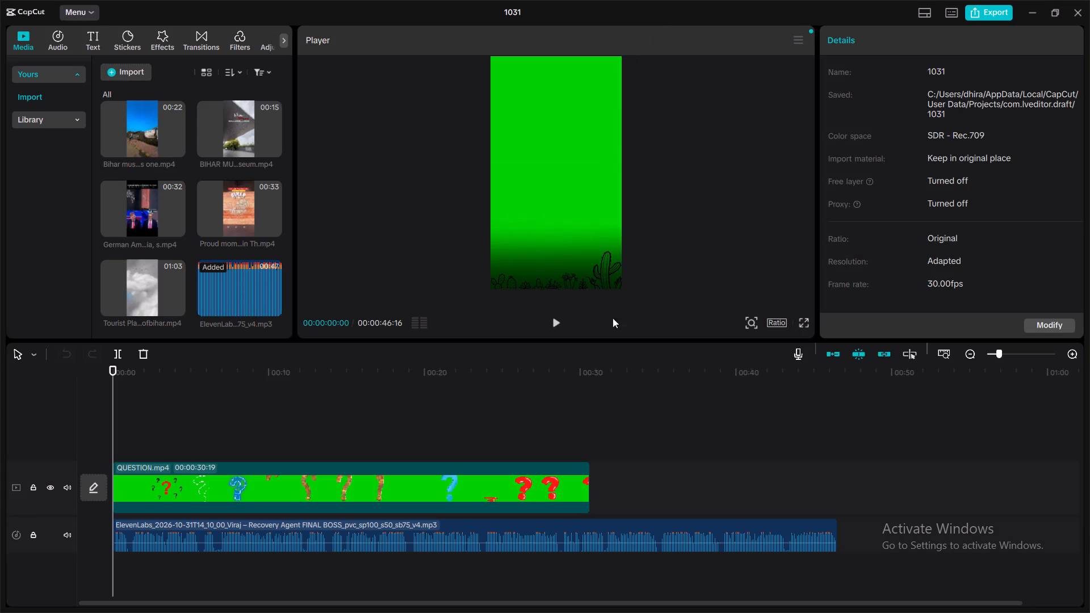
click(556, 324)
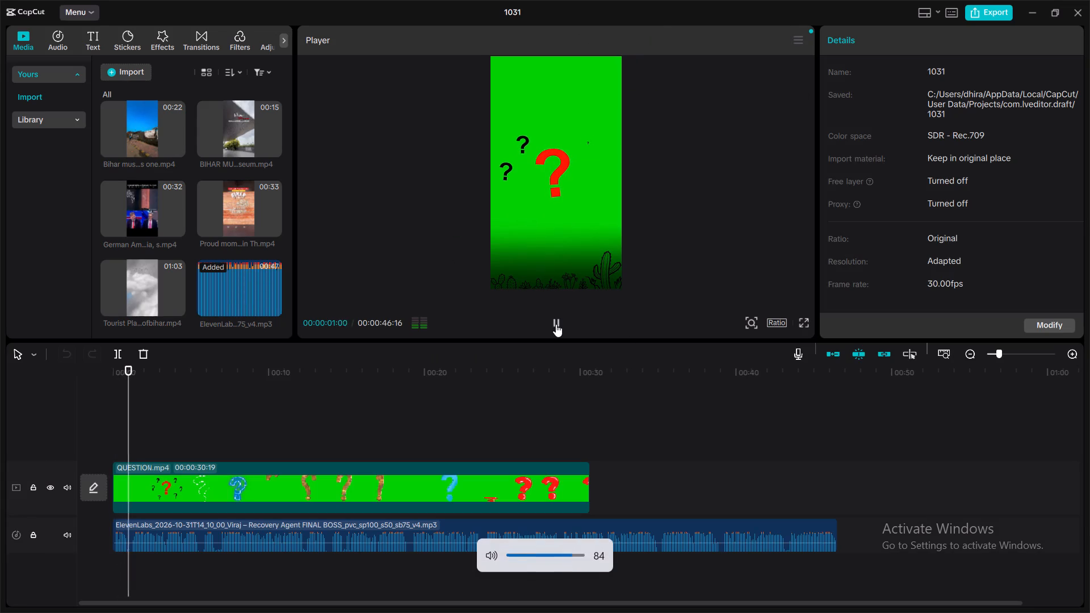
Close project 1031, CapCut and the Downloads window to return to Chrome.
click(1076, 10)
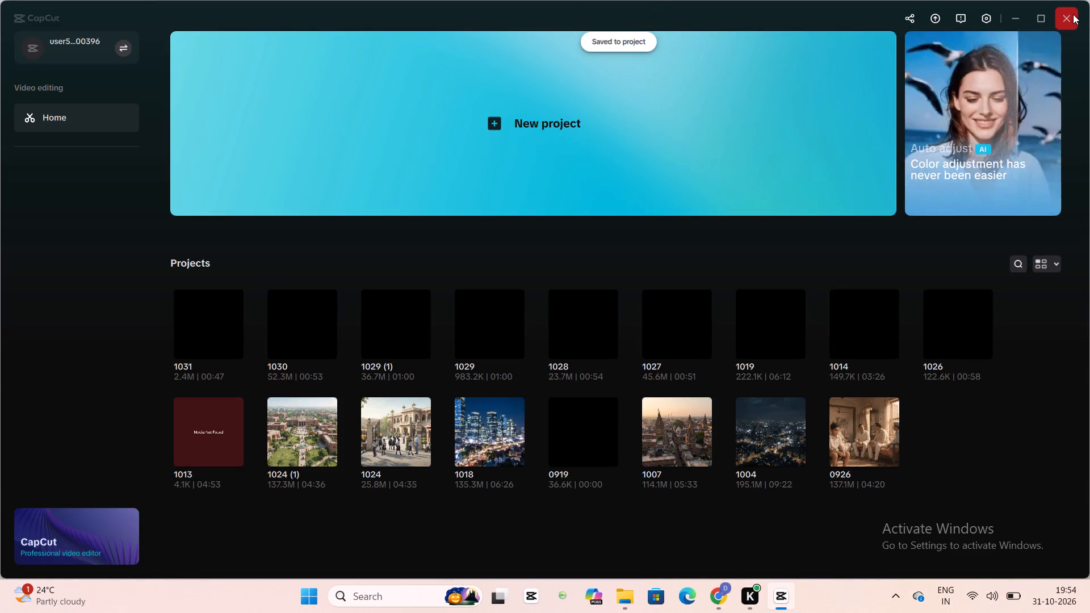
click(1070, 16)
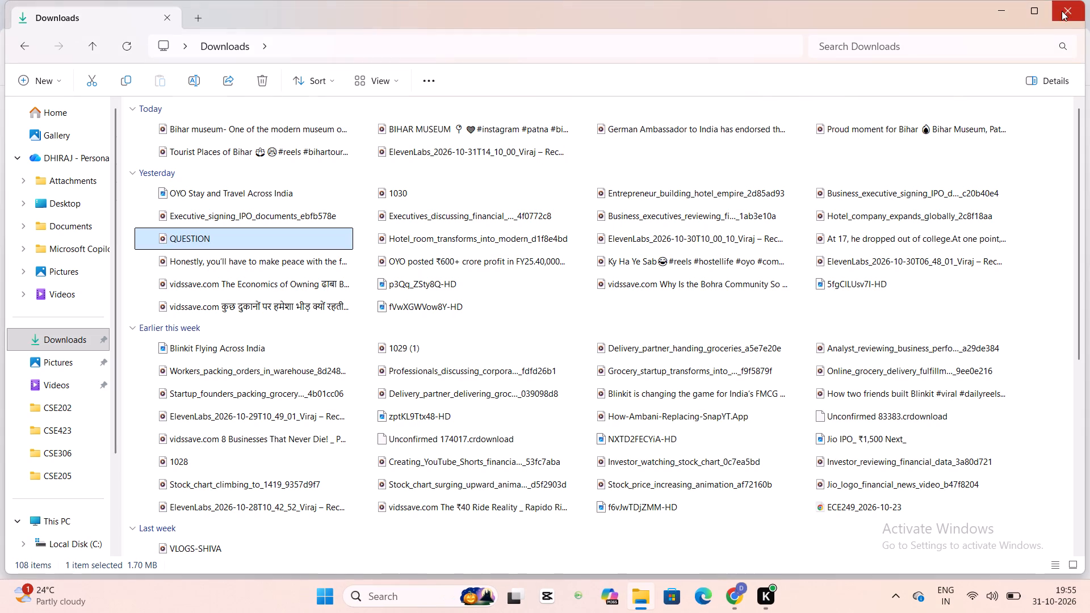
click(1064, 15)
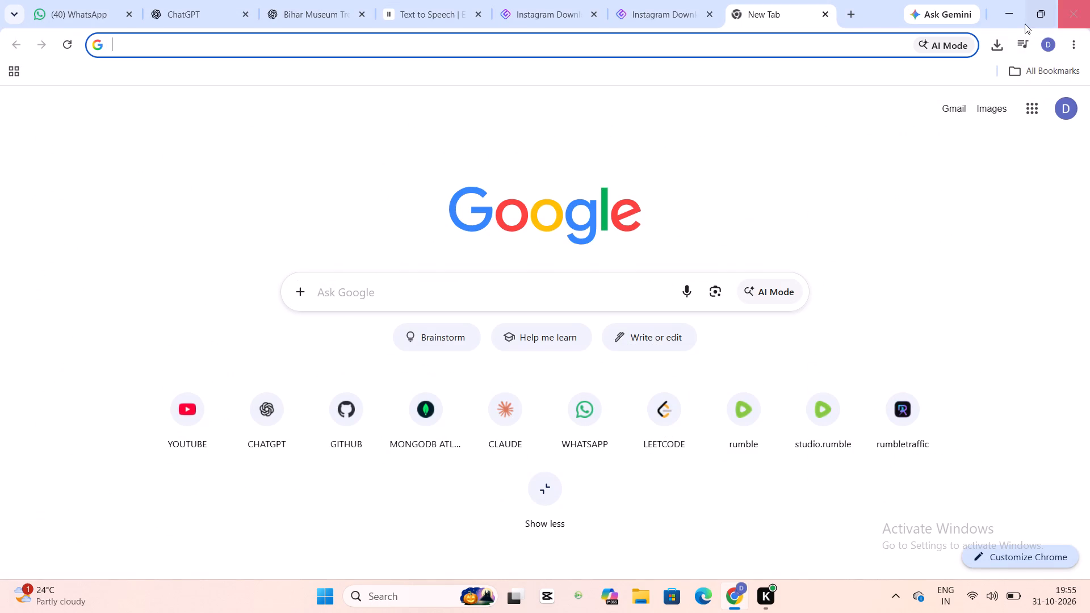
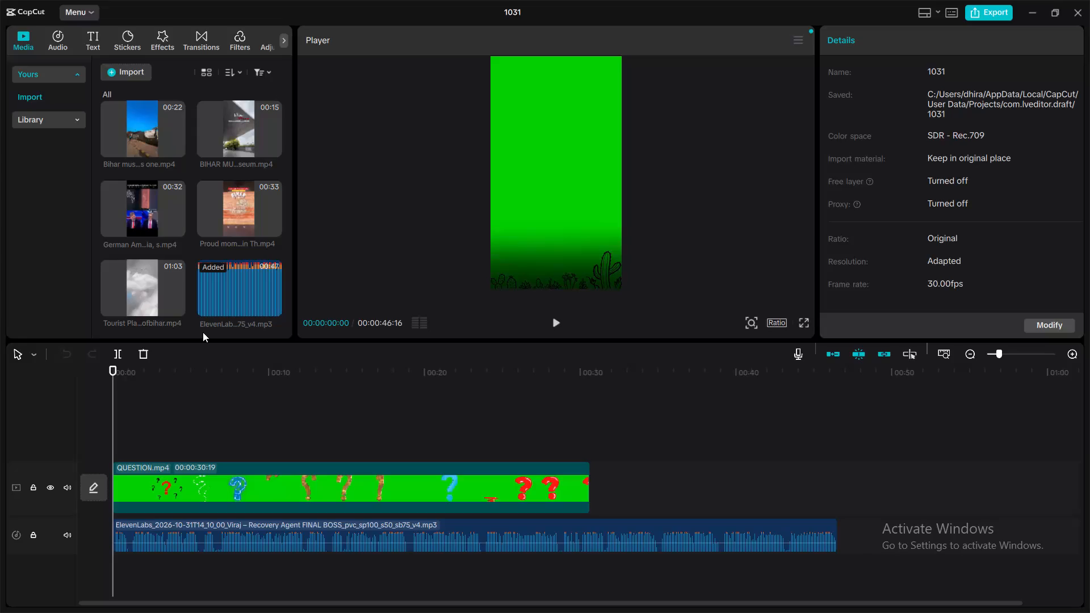
Play the first few seconds of the timeline from the start to check the question-mark clip against the voiceover.
click(556, 323)
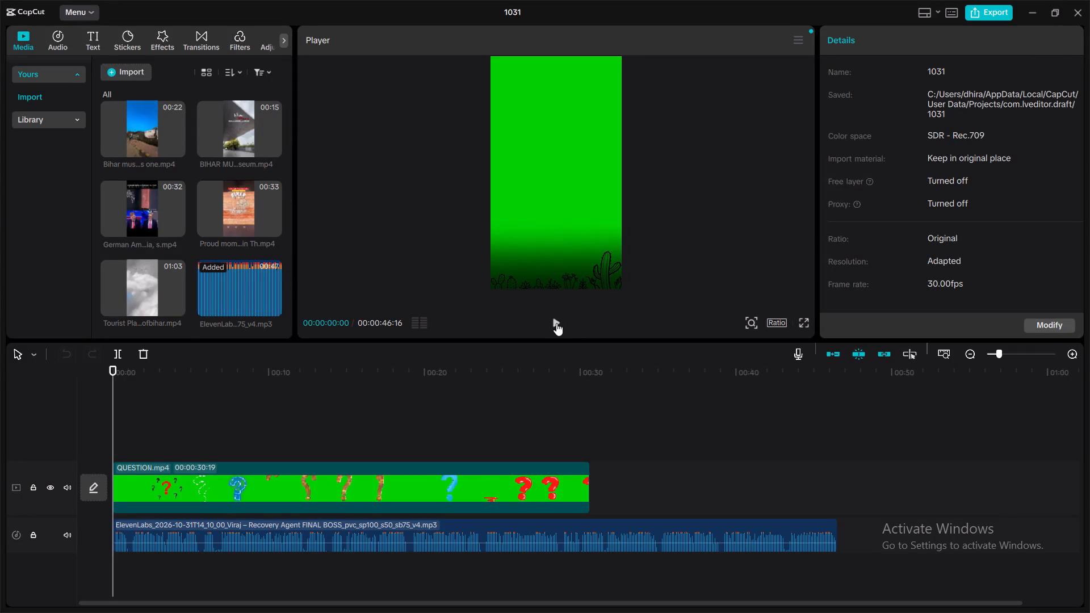
click(556, 323)
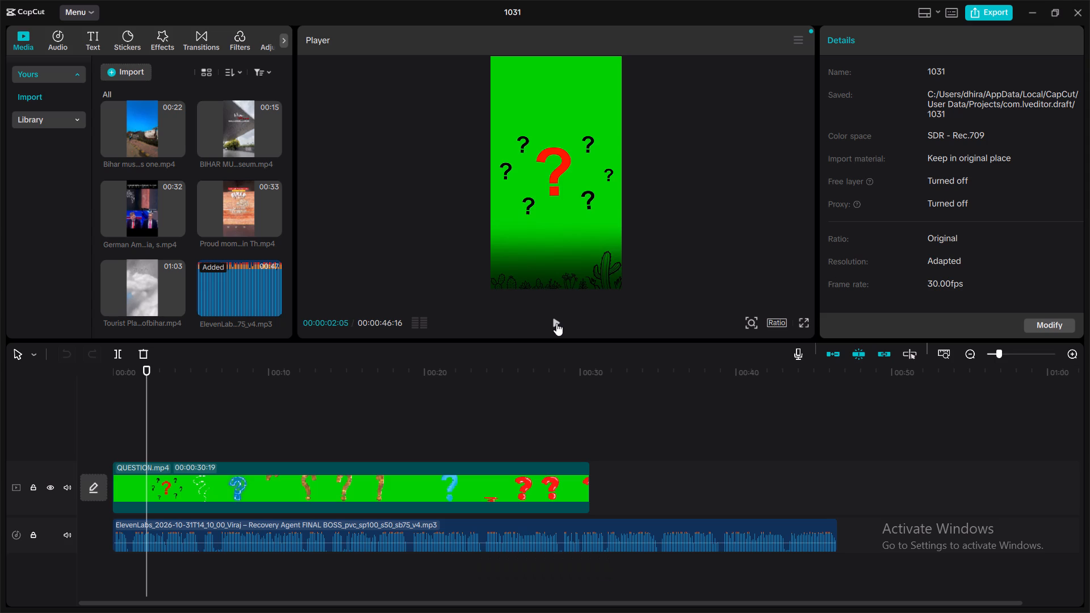
click(556, 323)
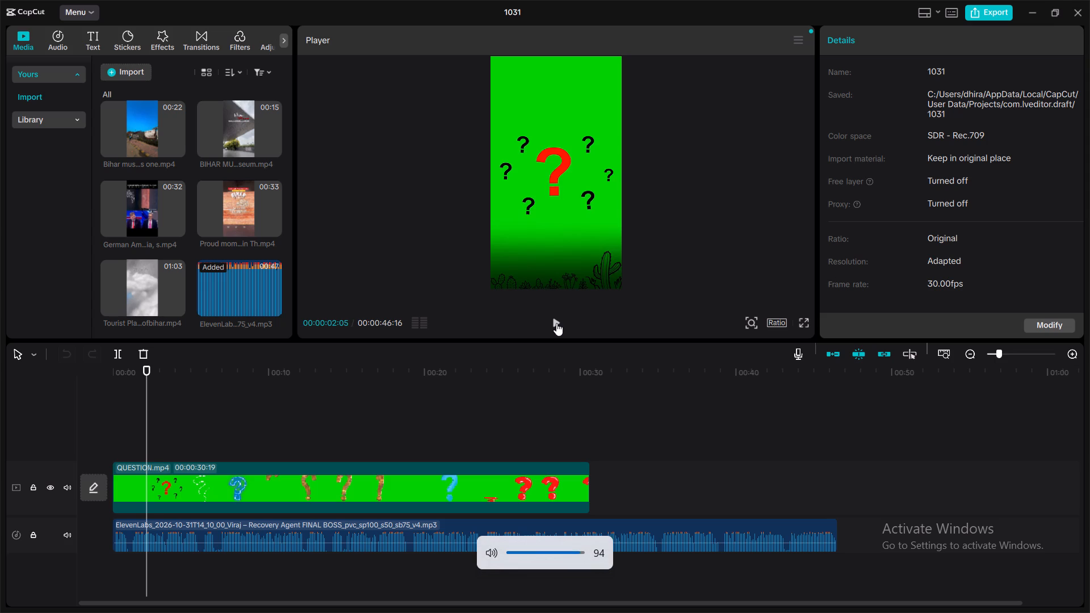
click(556, 323)
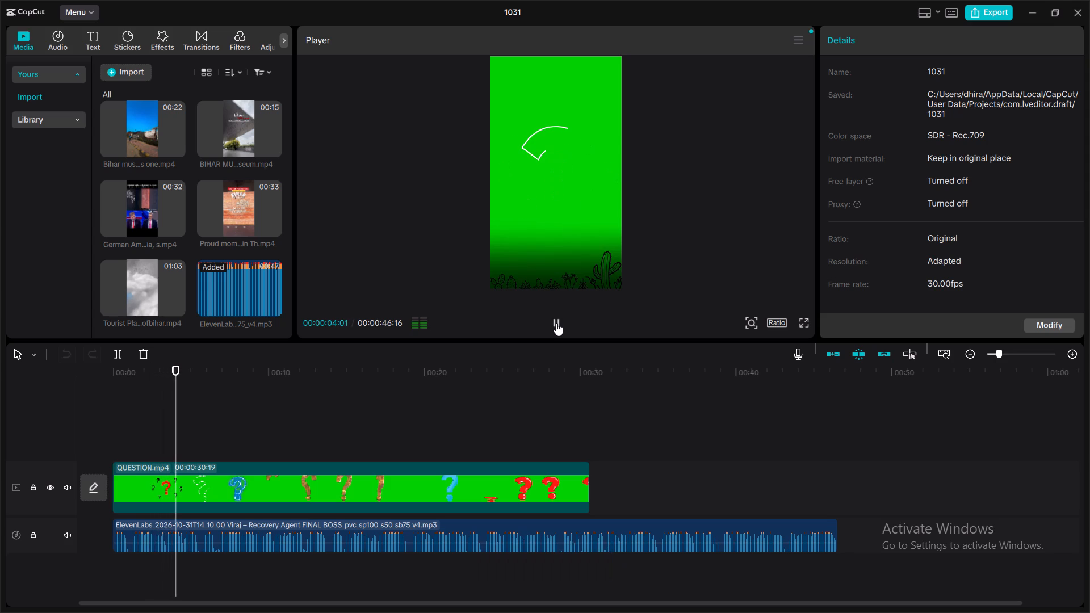
drag(179, 370, 156, 373)
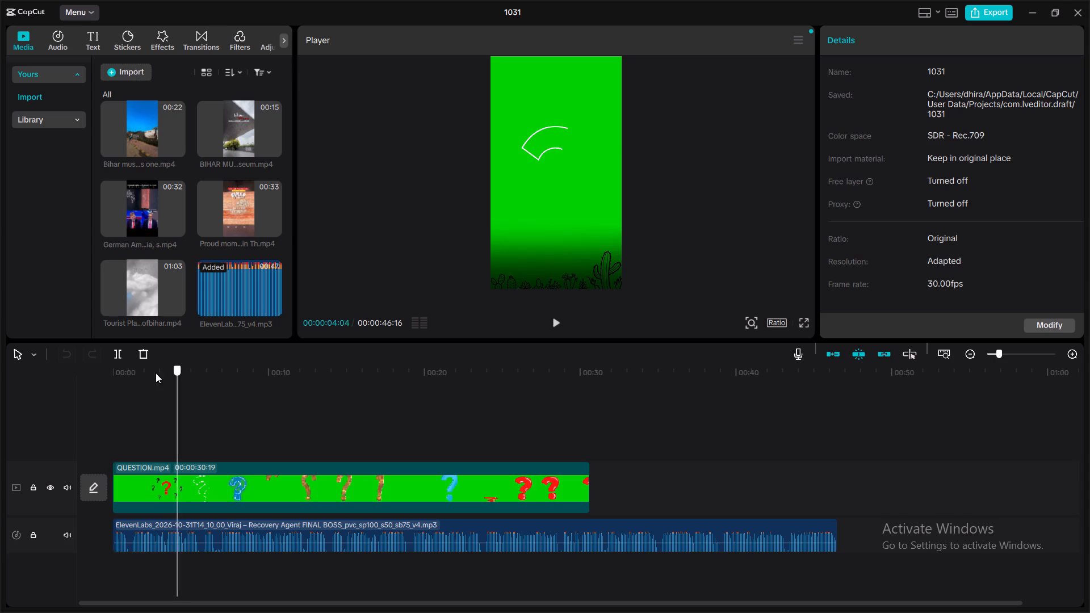
drag(156, 373, 107, 384)
click(554, 320)
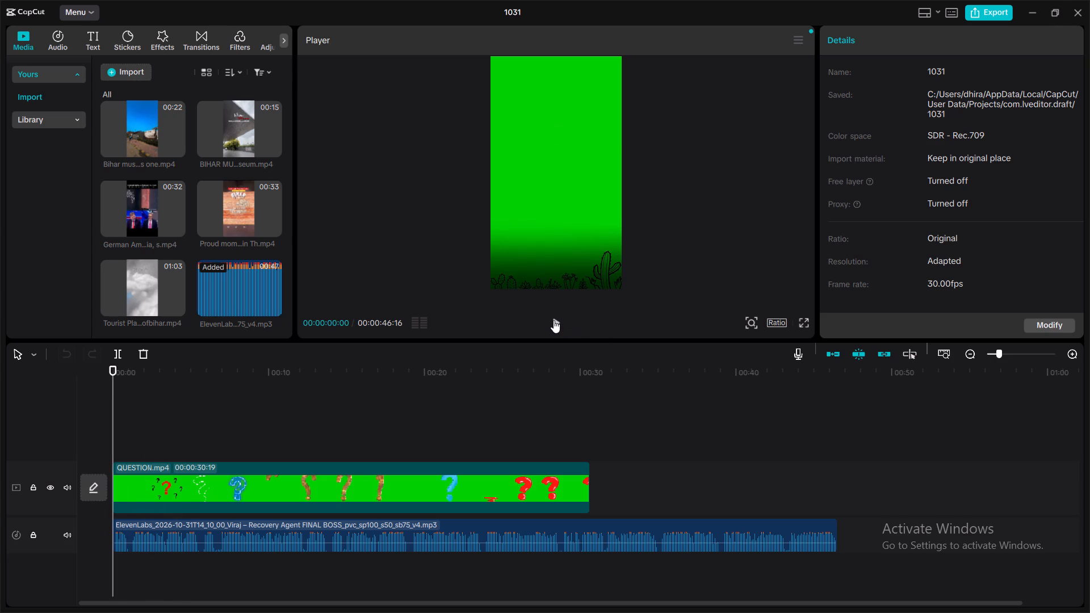
click(554, 320)
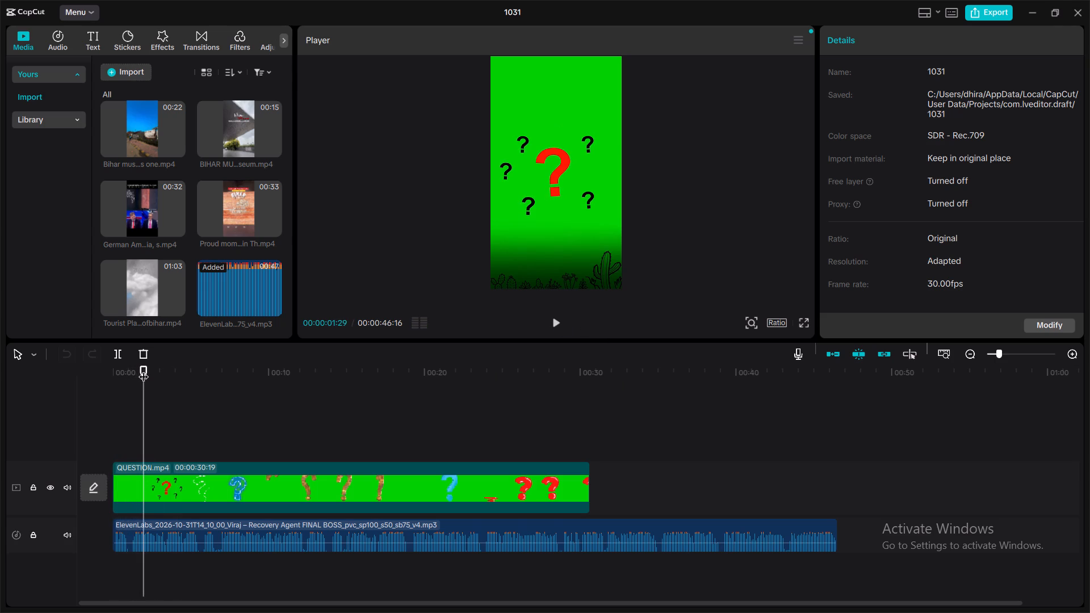
Scrub through the QUESTION.mp4 clip to examine its question-mark animations, and return the playhead to 00:00.
drag(144, 370, 274, 388)
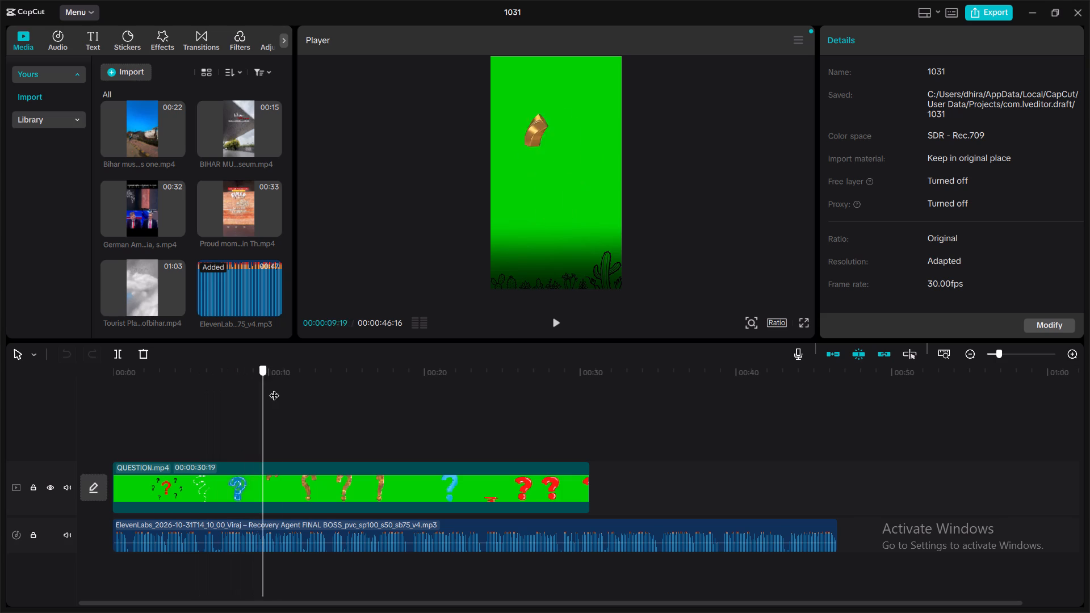
drag(274, 388, 497, 450)
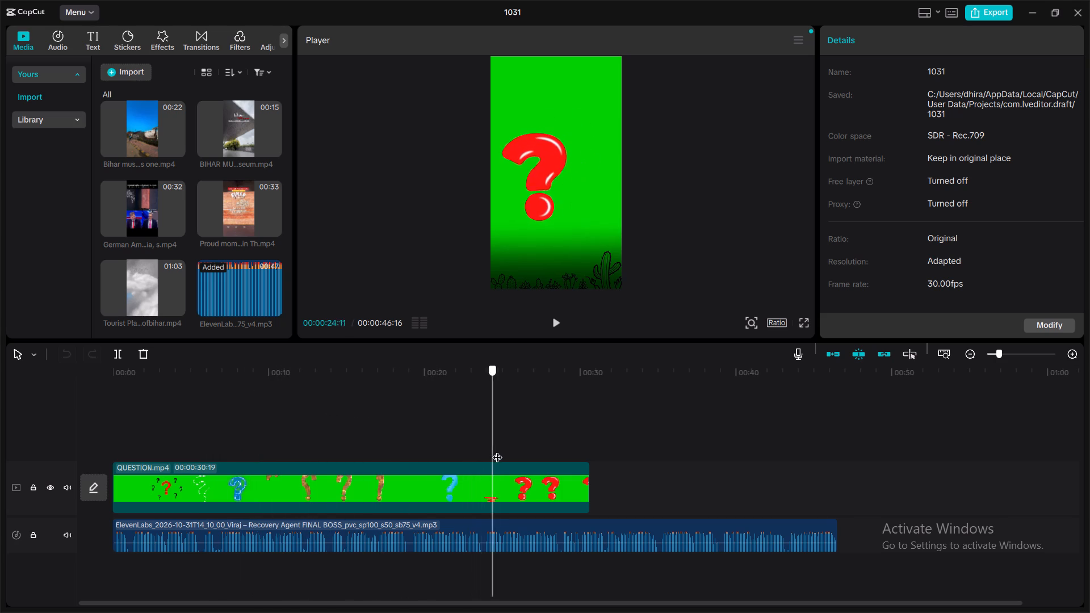
drag(497, 450, 246, 463)
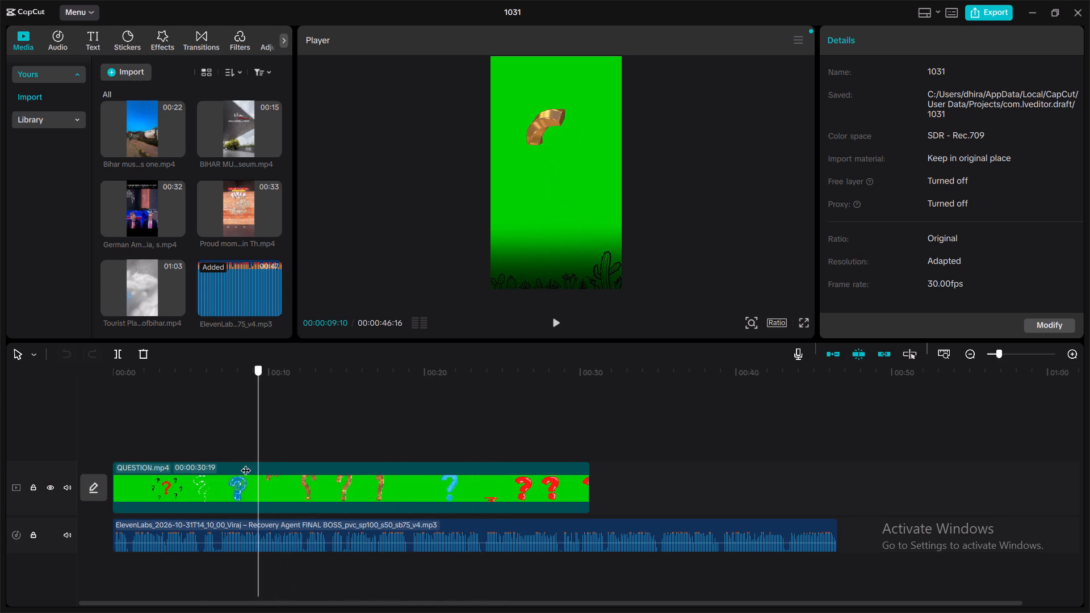
drag(246, 463, 135, 467)
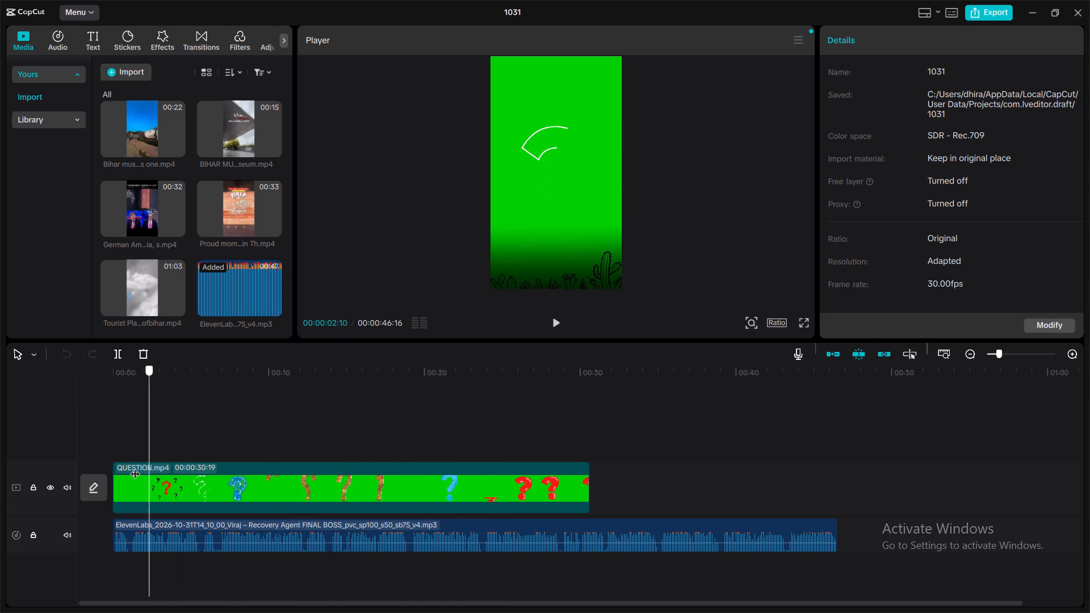
drag(135, 467, 133, 471)
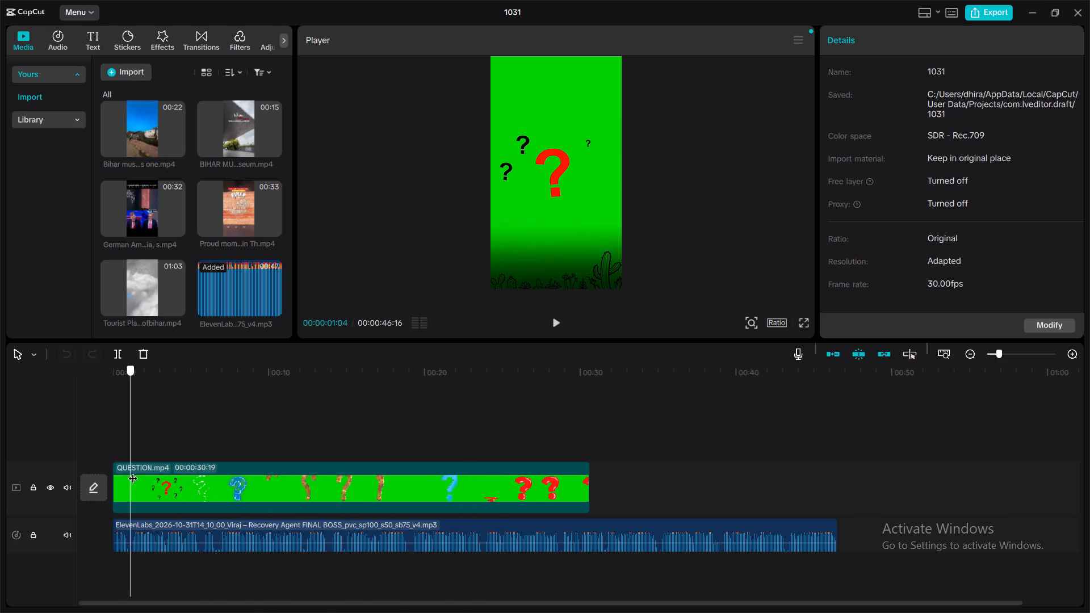
drag(133, 471, 119, 480)
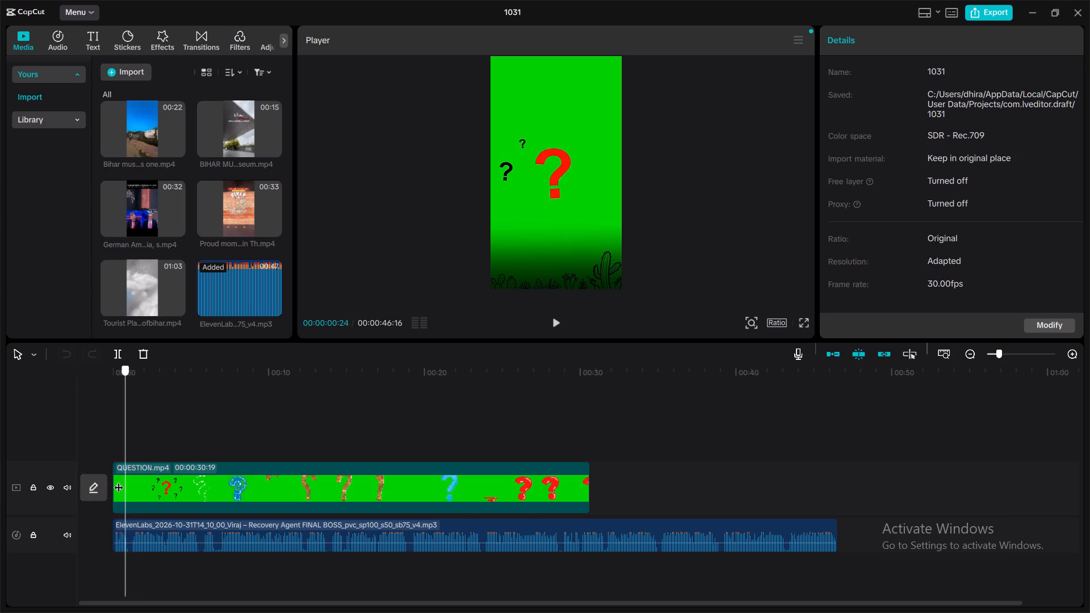
drag(119, 480, 110, 483)
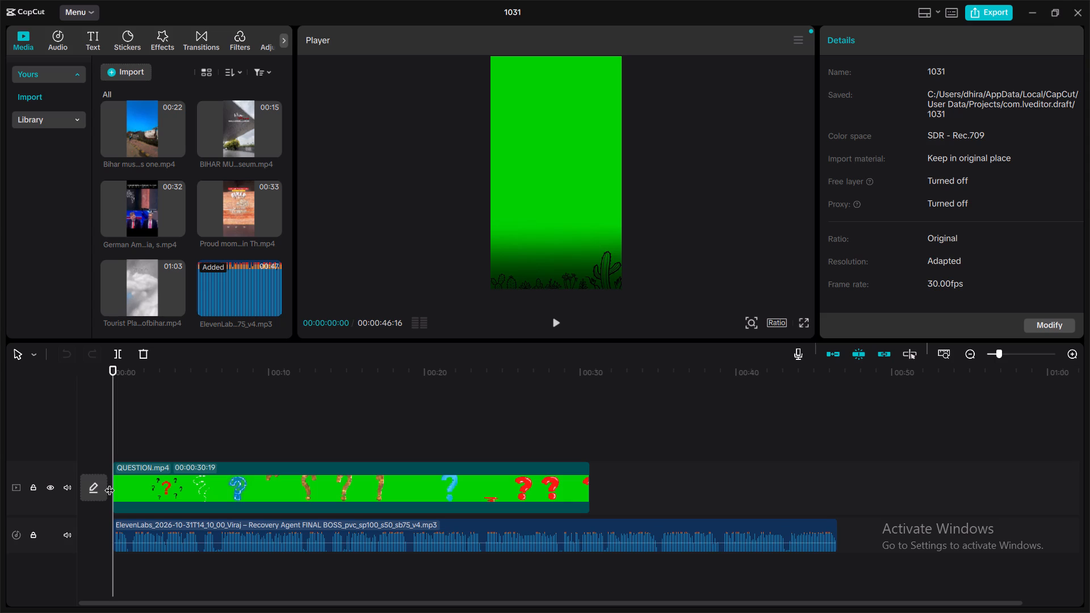
Trim the first 10 frames off the QUESTION.mp4 clip, so it starts where the large red question mark is already showing.
drag(114, 371, 117, 380)
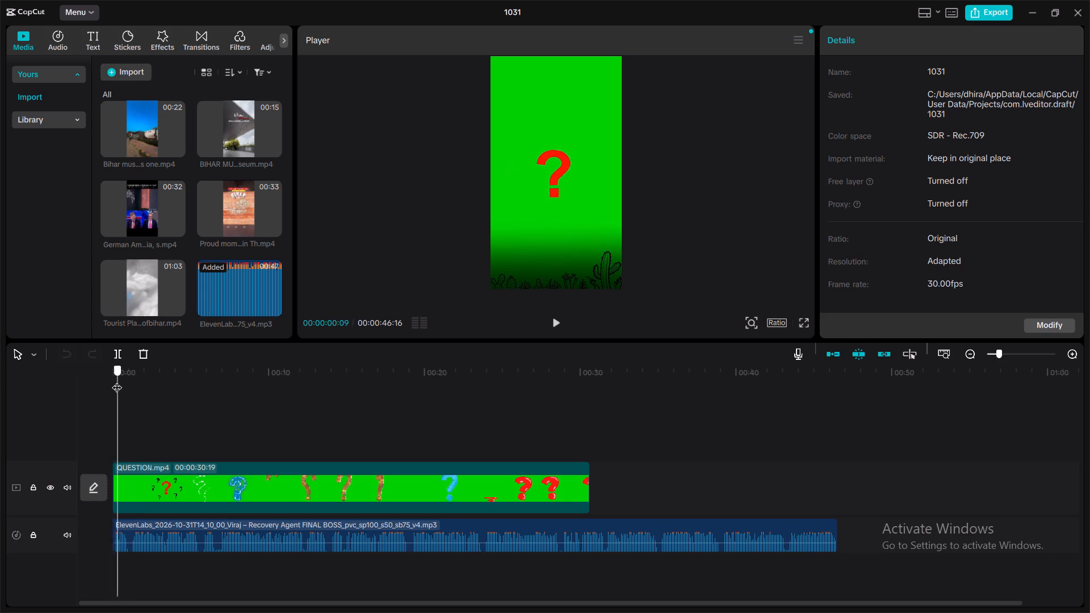
drag(117, 380, 119, 383)
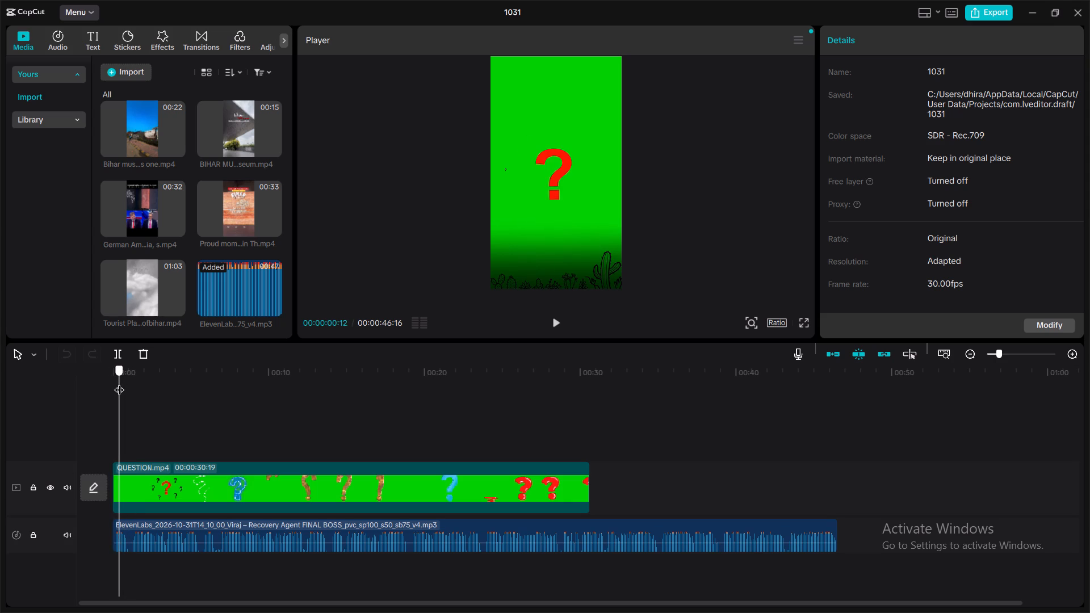
drag(119, 383, 118, 385)
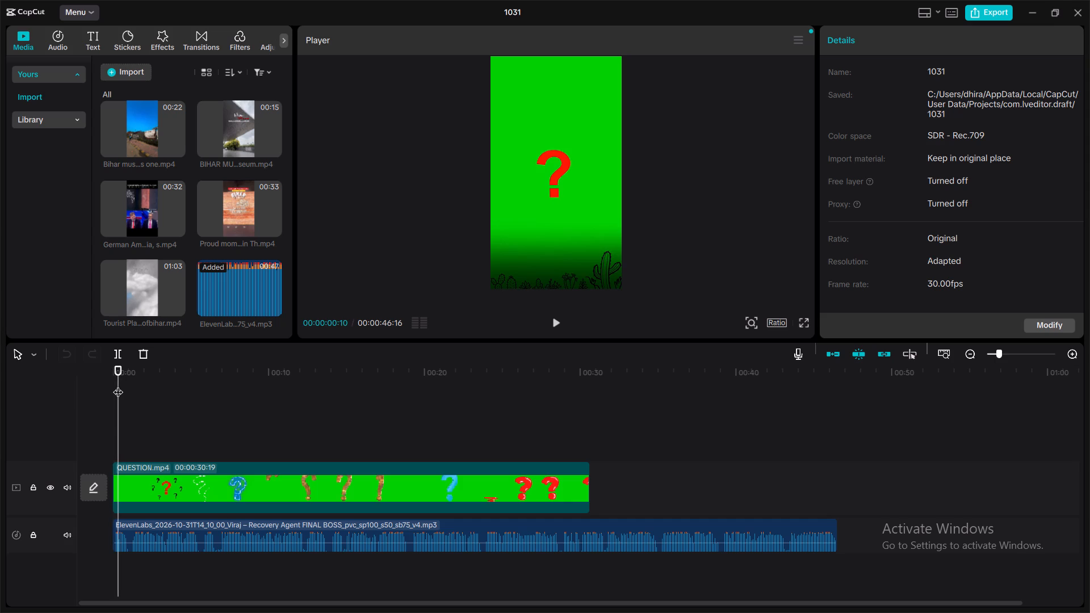
click(112, 473)
click(141, 472)
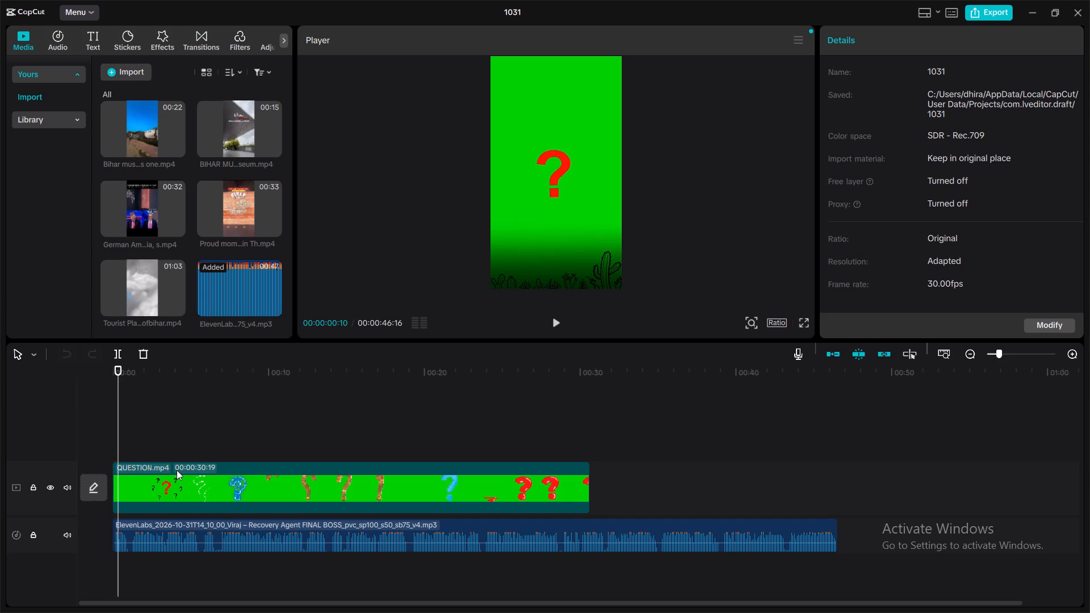
click(177, 470)
click(242, 483)
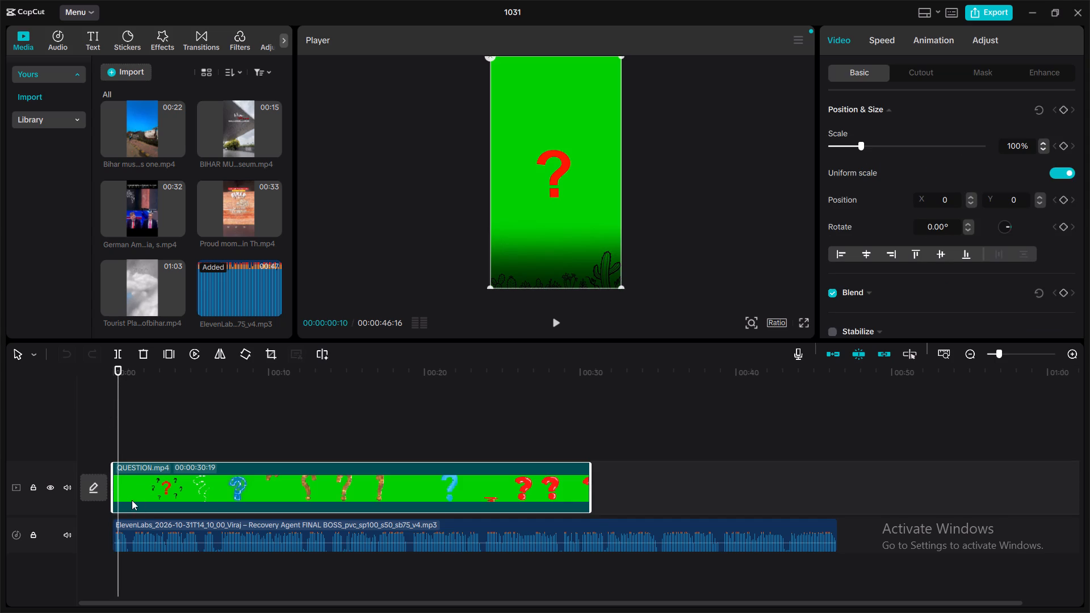
drag(114, 482, 119, 484)
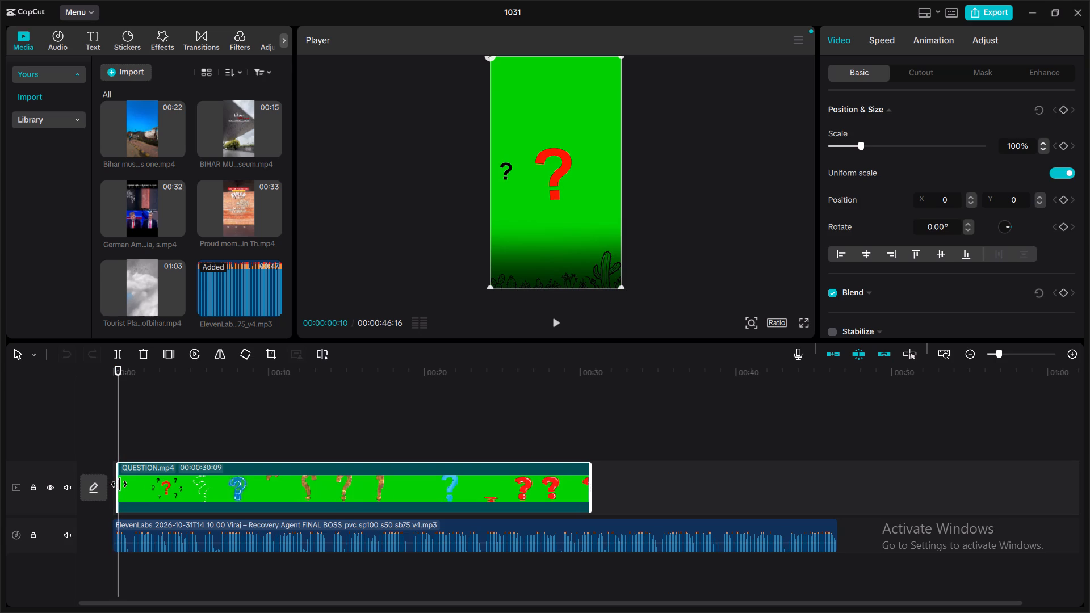
Replay the opening two seconds from the start several times to find where the question-mark clip should end against the voiceover.
drag(116, 442, 107, 443)
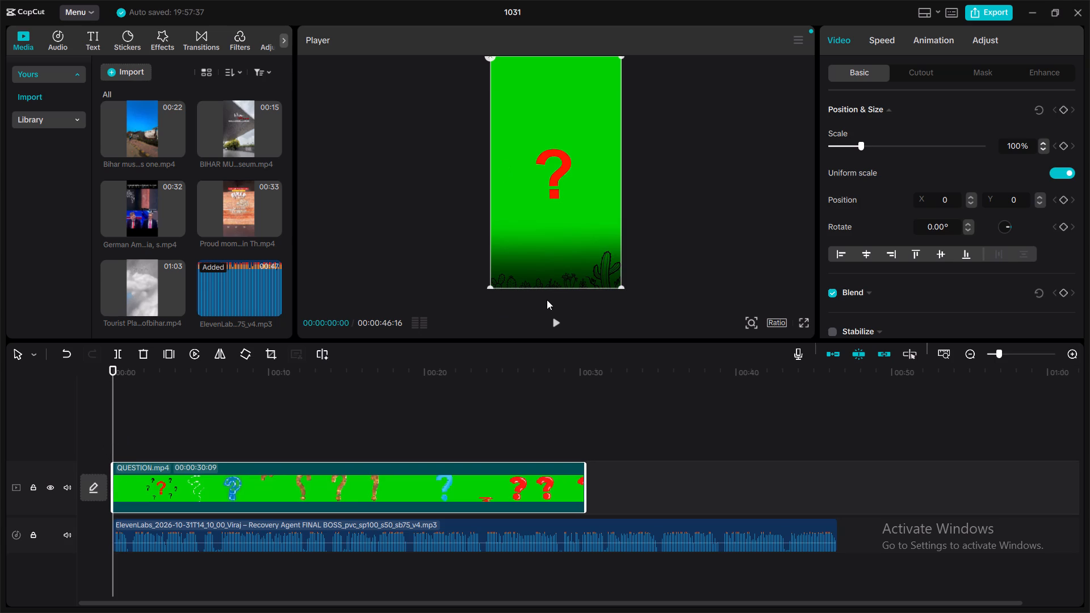
click(554, 320)
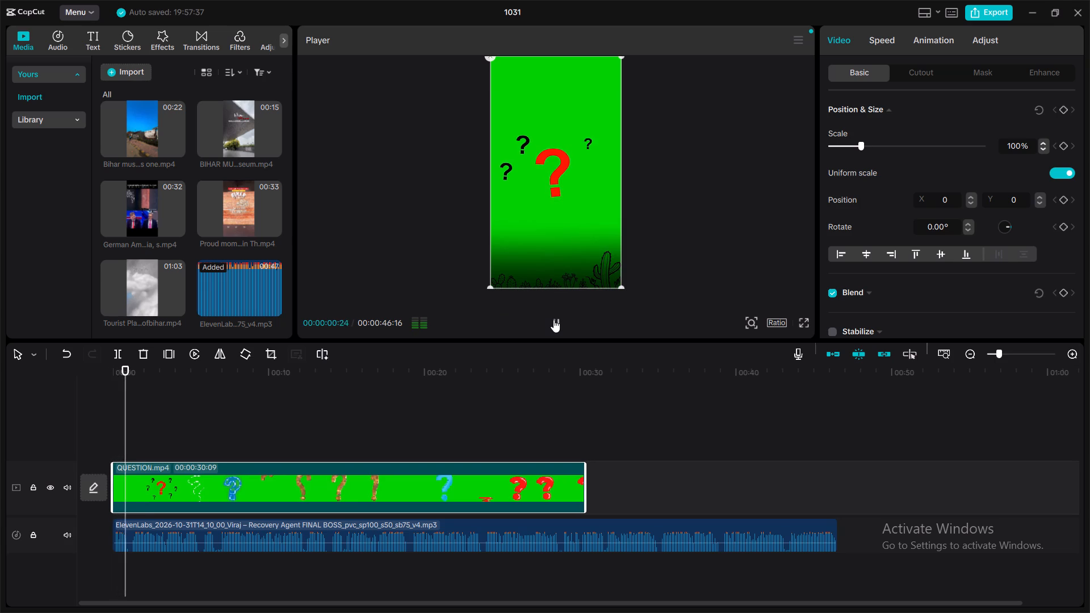
click(554, 320)
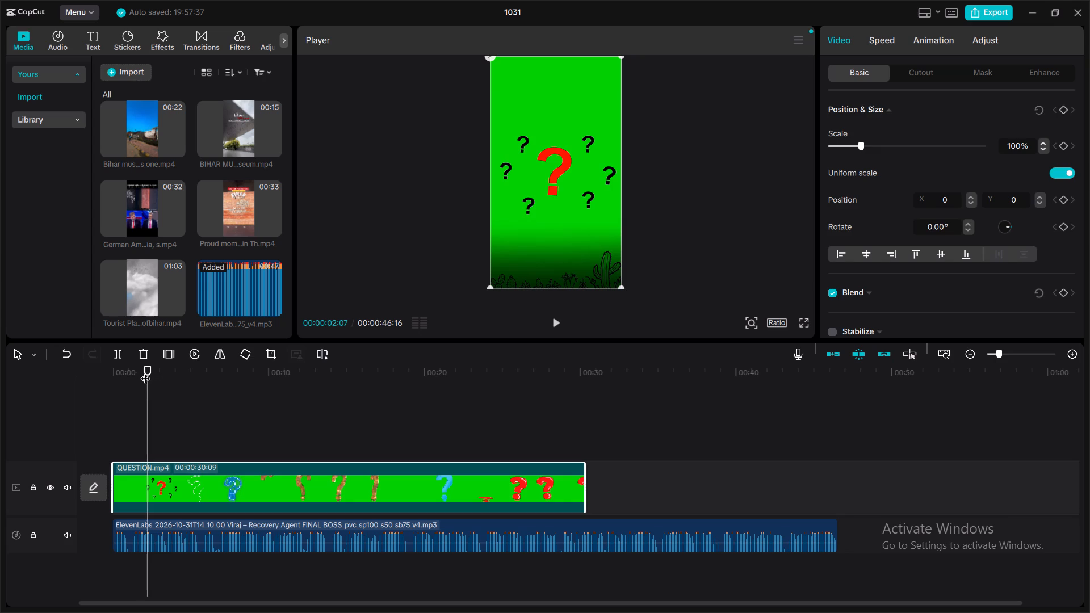
drag(150, 367, 127, 387)
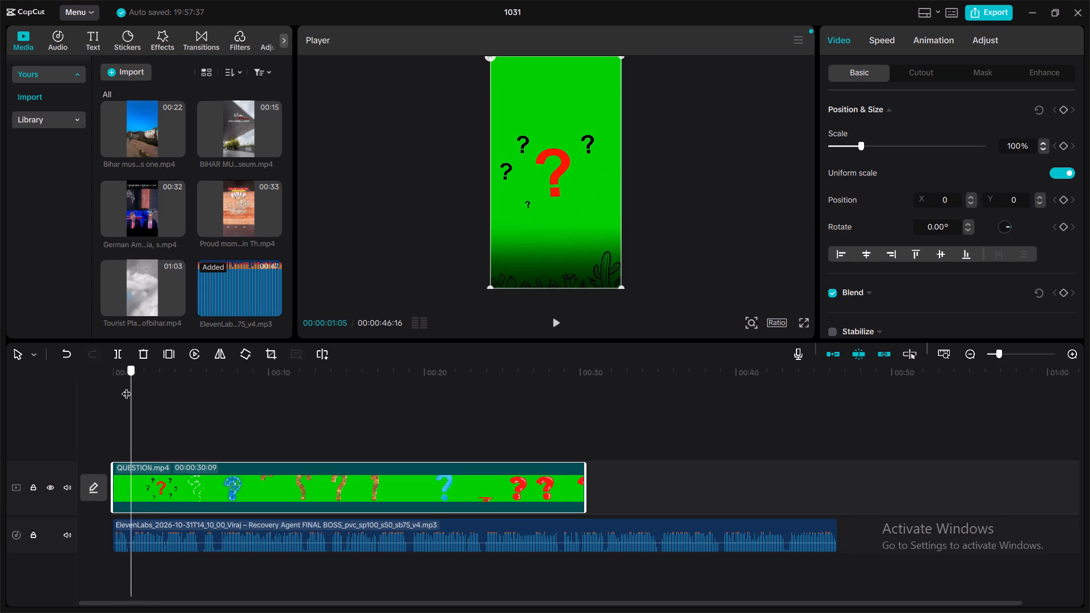
drag(127, 387, 122, 391)
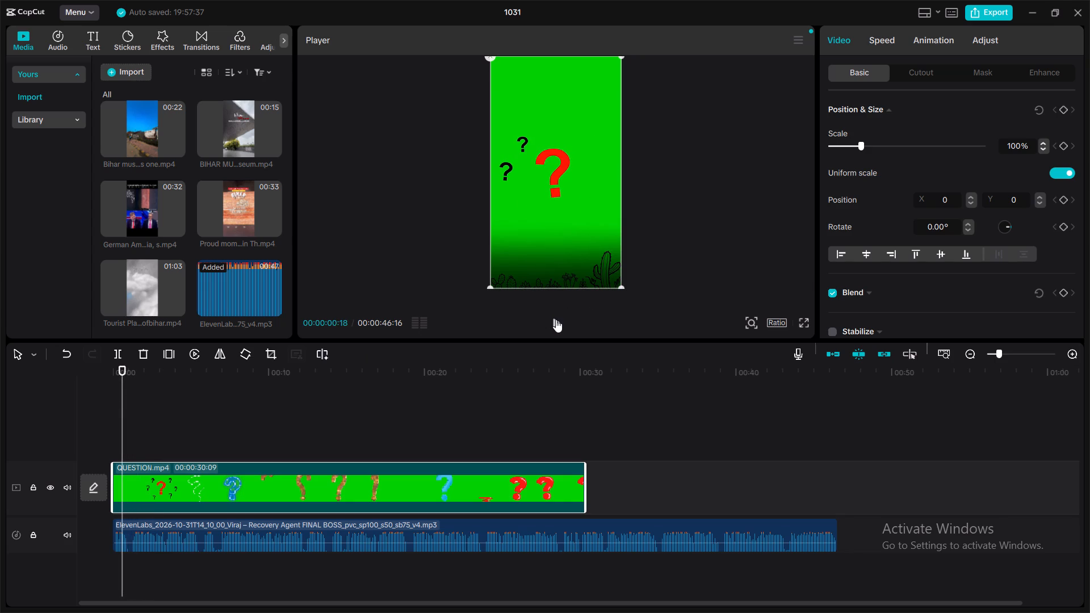
click(556, 320)
click(556, 320)
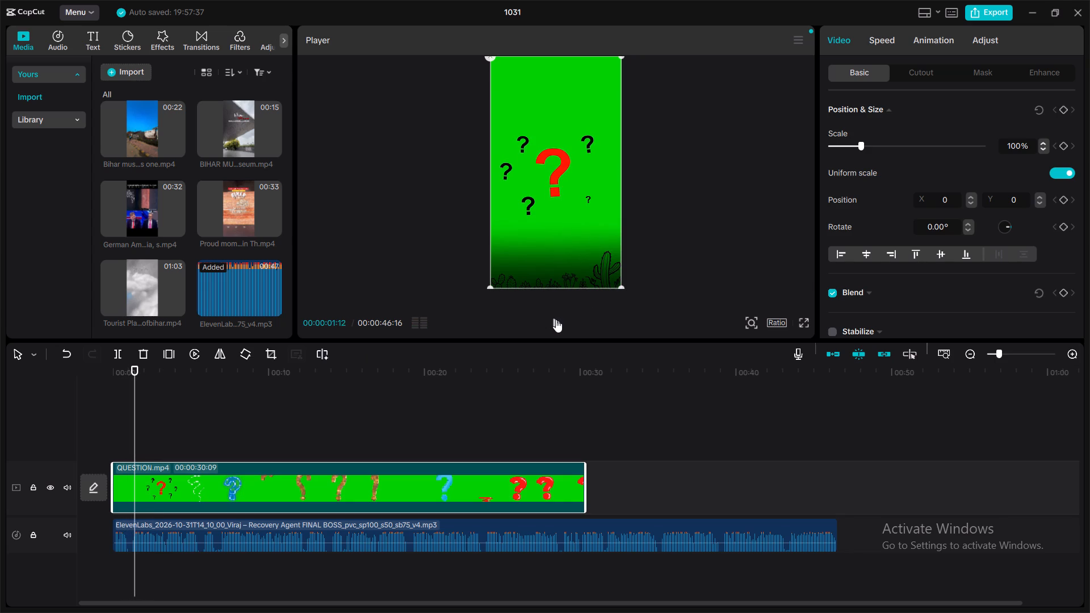
click(556, 320)
click(556, 320)
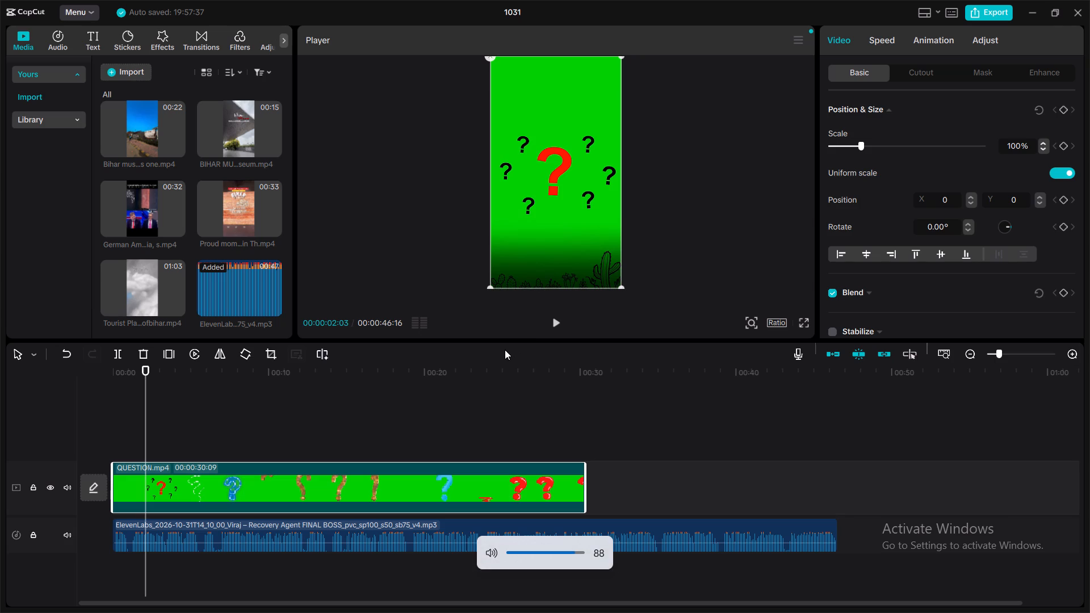
drag(148, 380, 91, 403)
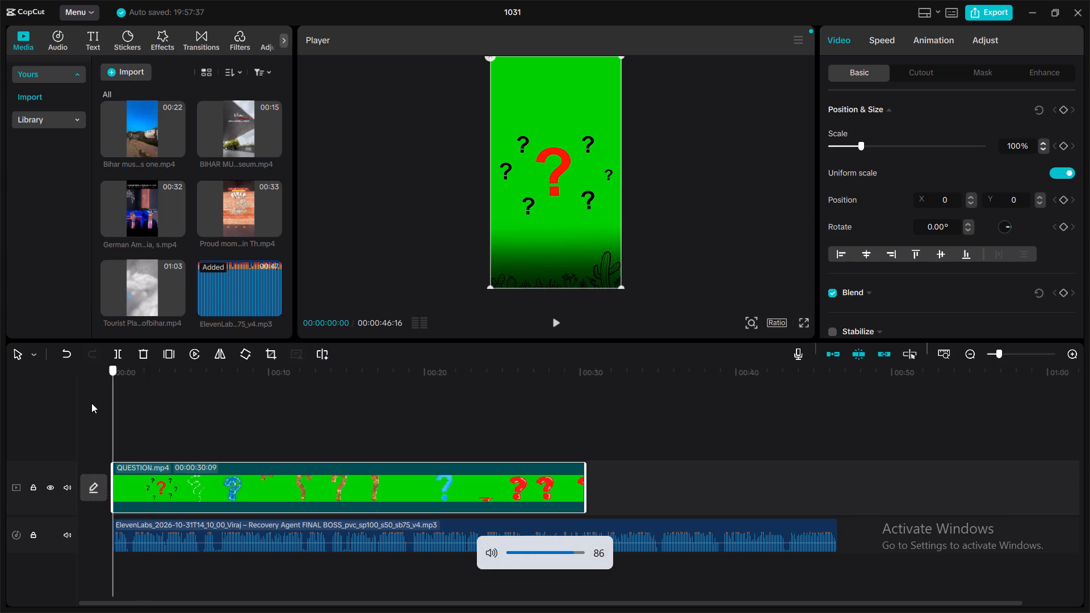
drag(91, 403, 82, 408)
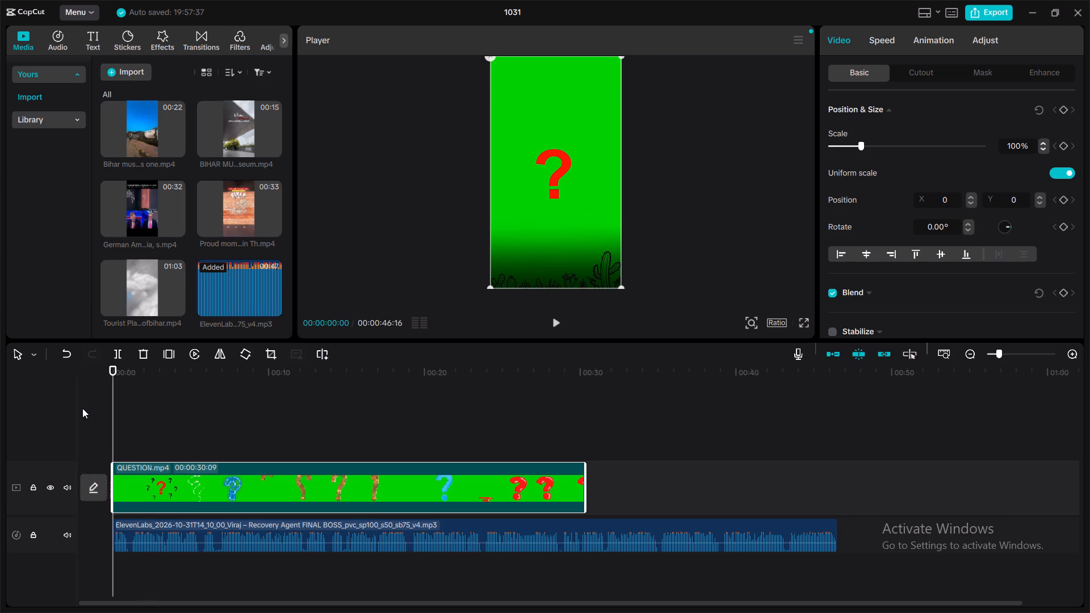
click(556, 322)
click(556, 322)
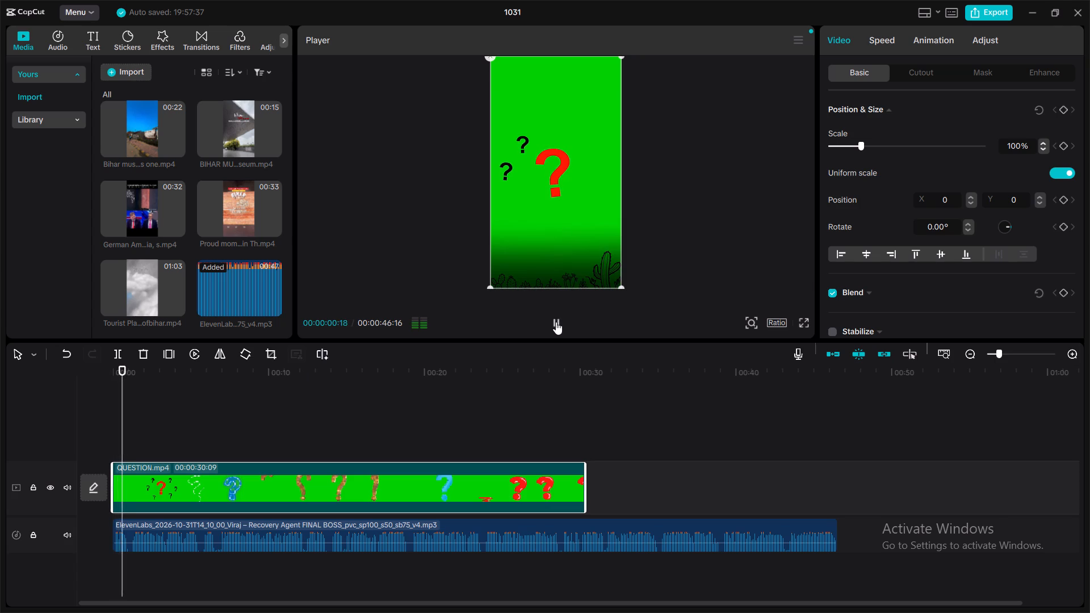
click(556, 322)
click(556, 322)
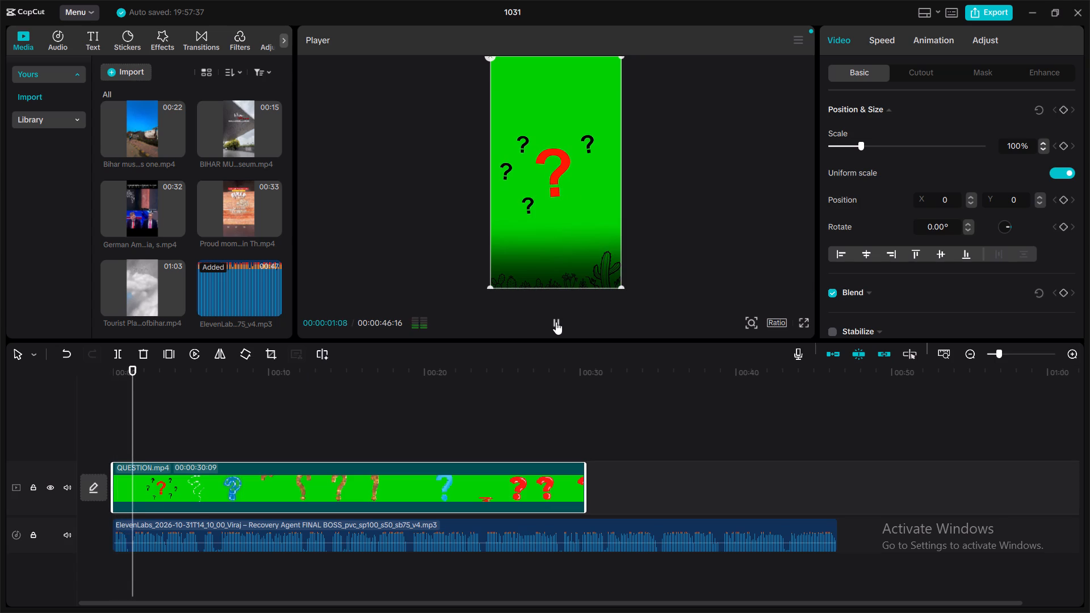
drag(135, 370, 94, 380)
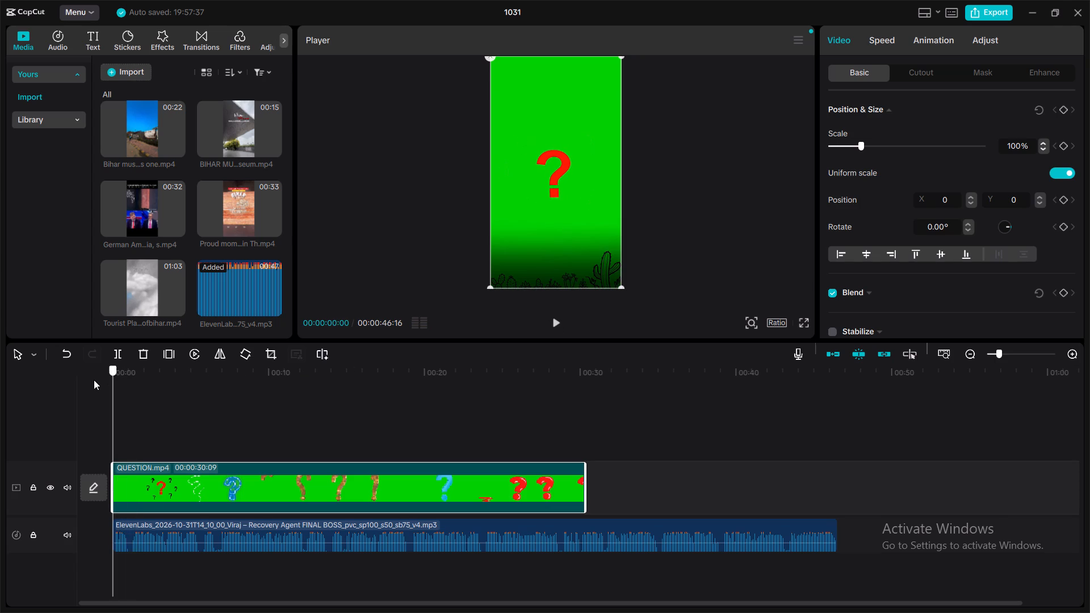
click(554, 321)
click(554, 321)
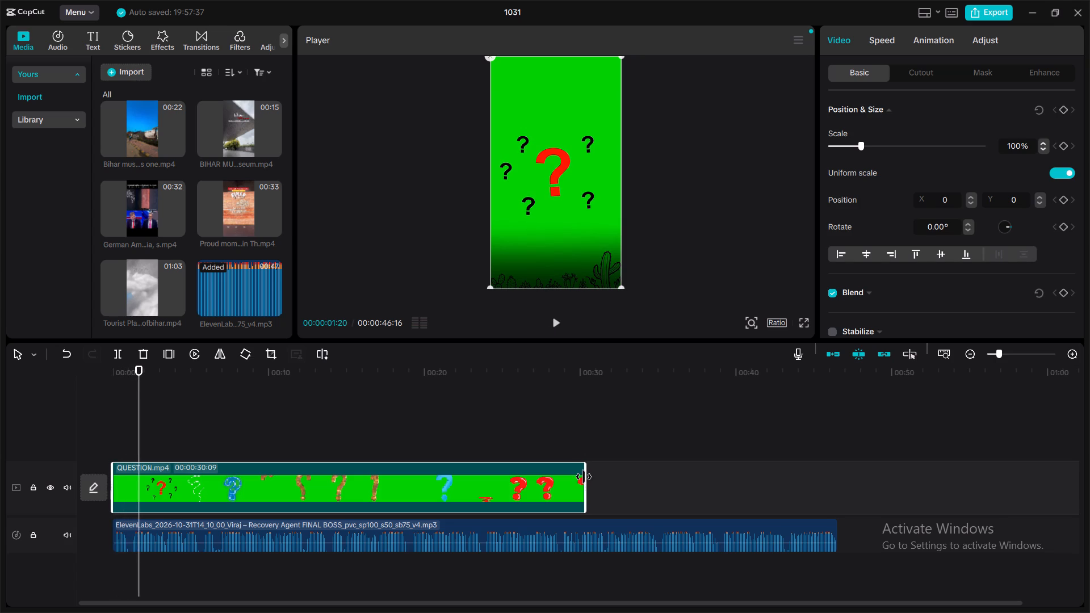
Trim the end of the QUESTION.mp4 clip back to the playhead at 00:01:20.
drag(584, 477, 153, 484)
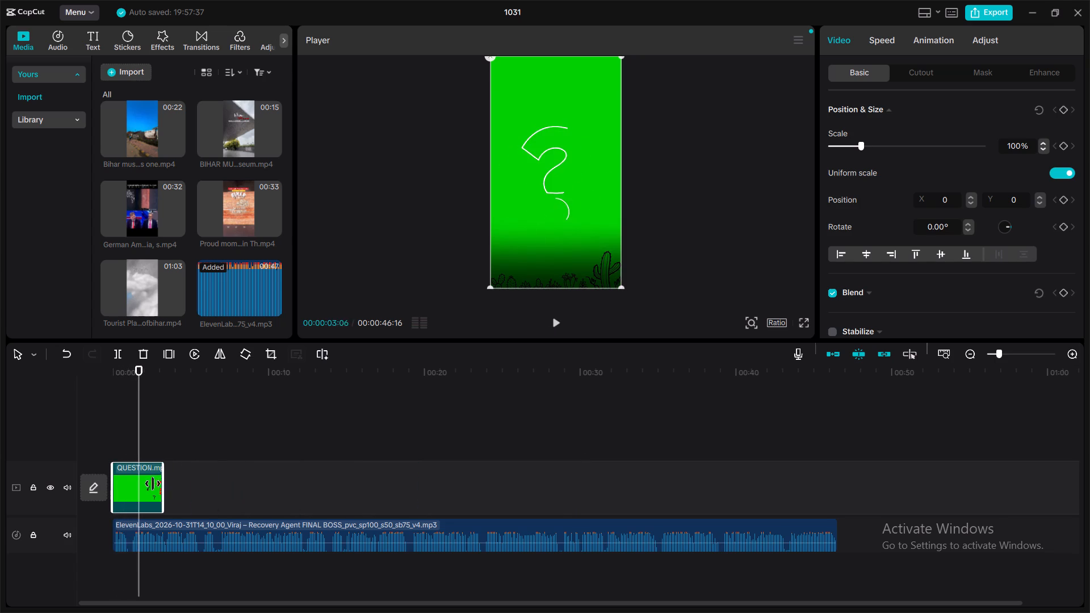
drag(153, 484, 142, 485)
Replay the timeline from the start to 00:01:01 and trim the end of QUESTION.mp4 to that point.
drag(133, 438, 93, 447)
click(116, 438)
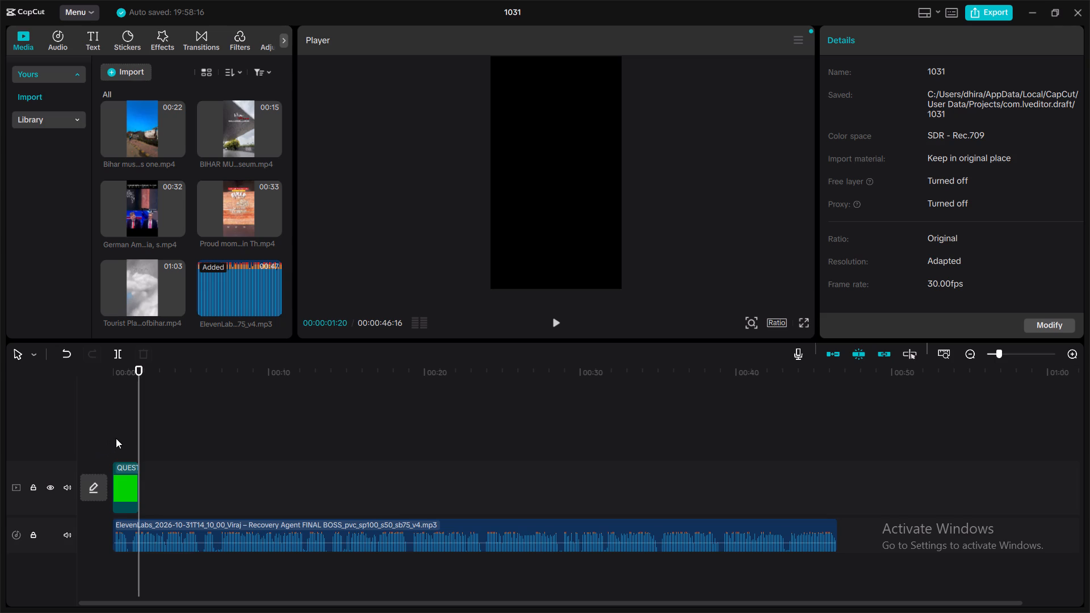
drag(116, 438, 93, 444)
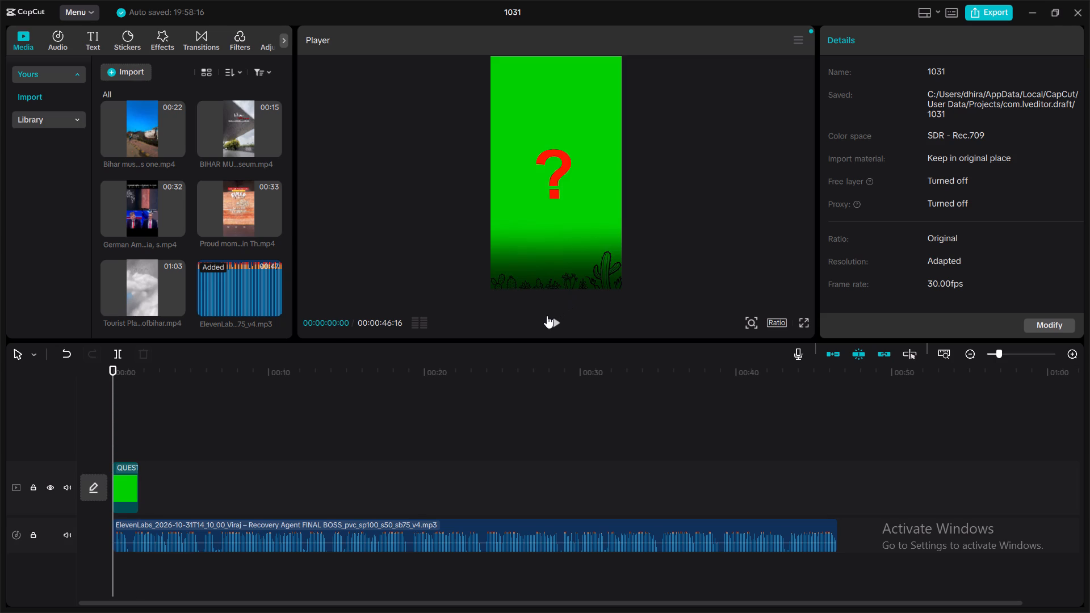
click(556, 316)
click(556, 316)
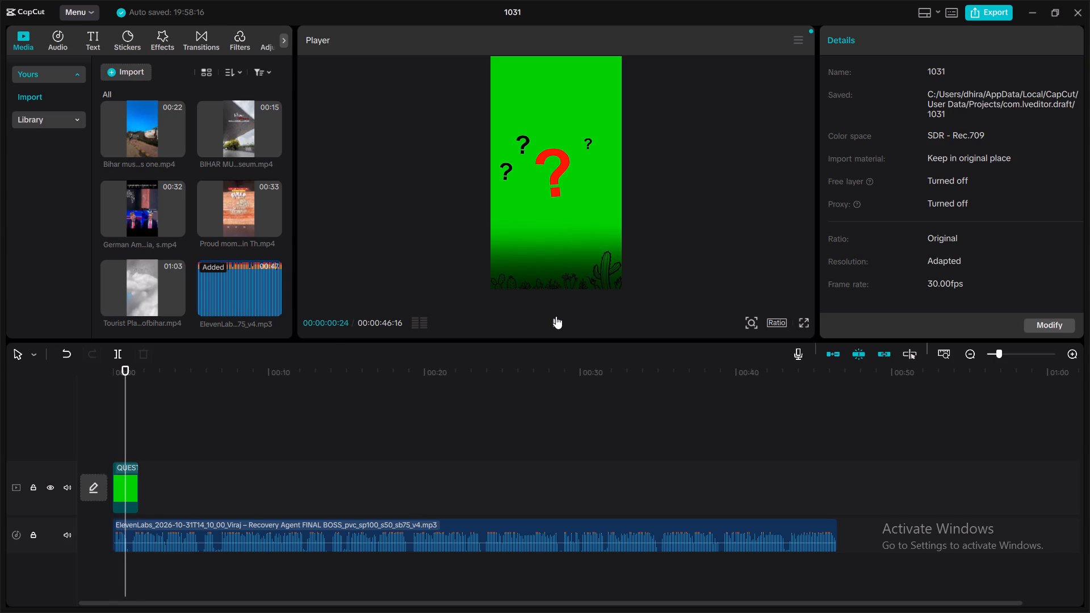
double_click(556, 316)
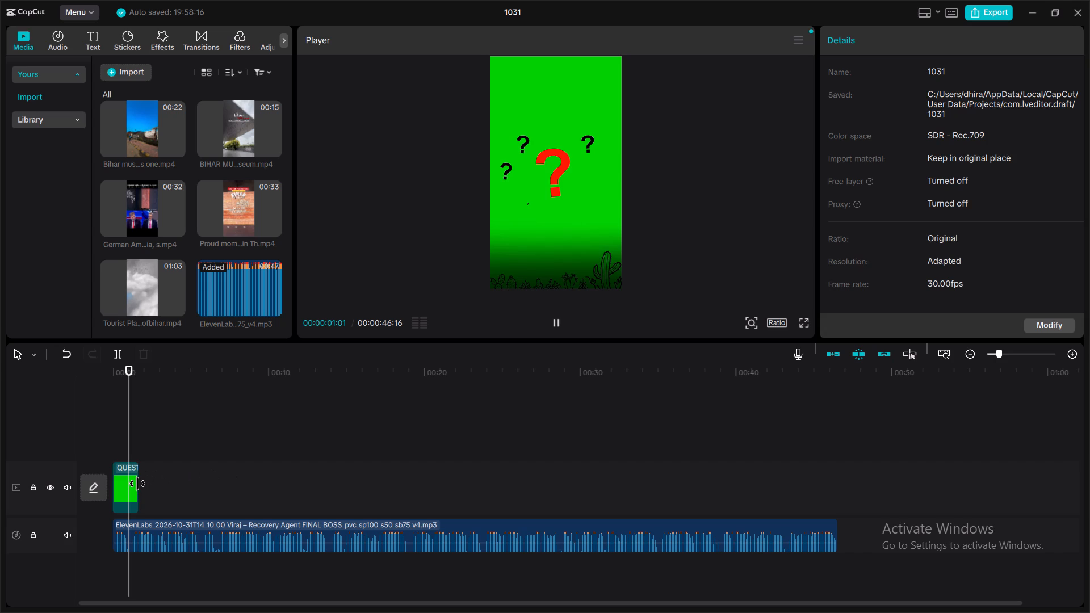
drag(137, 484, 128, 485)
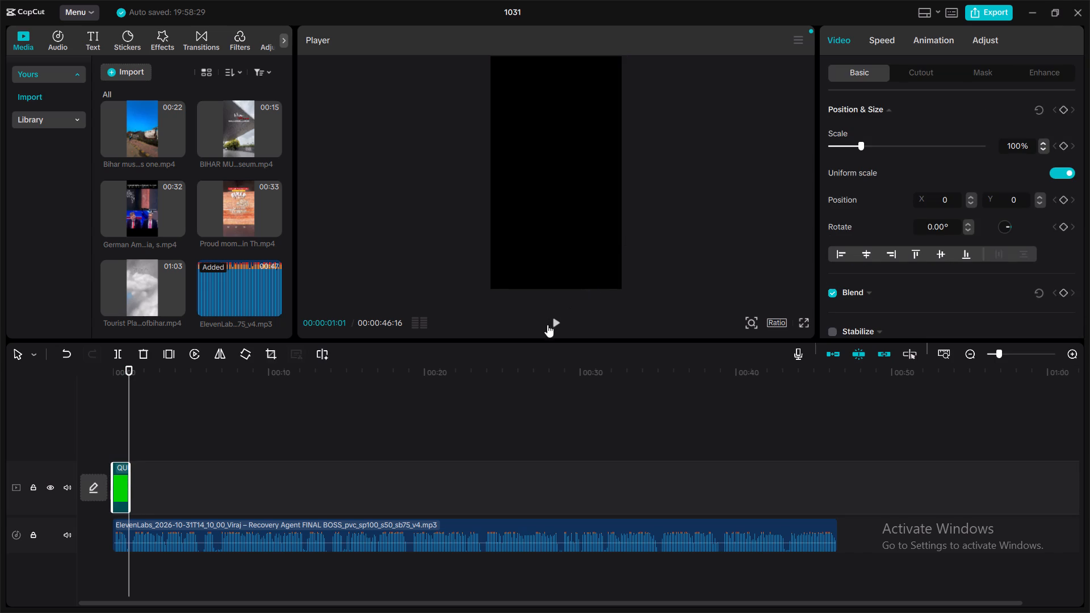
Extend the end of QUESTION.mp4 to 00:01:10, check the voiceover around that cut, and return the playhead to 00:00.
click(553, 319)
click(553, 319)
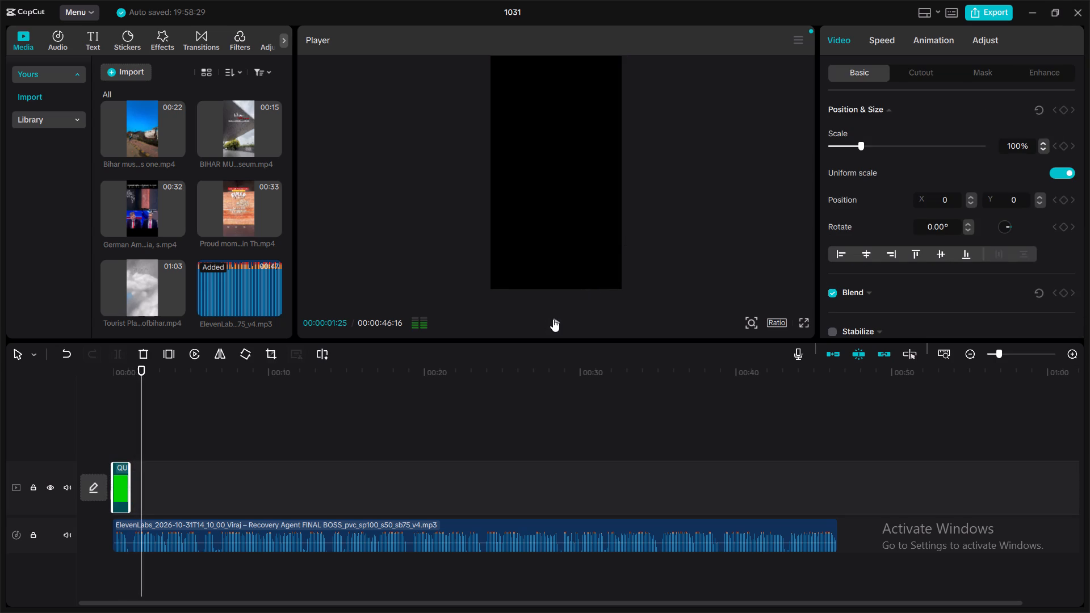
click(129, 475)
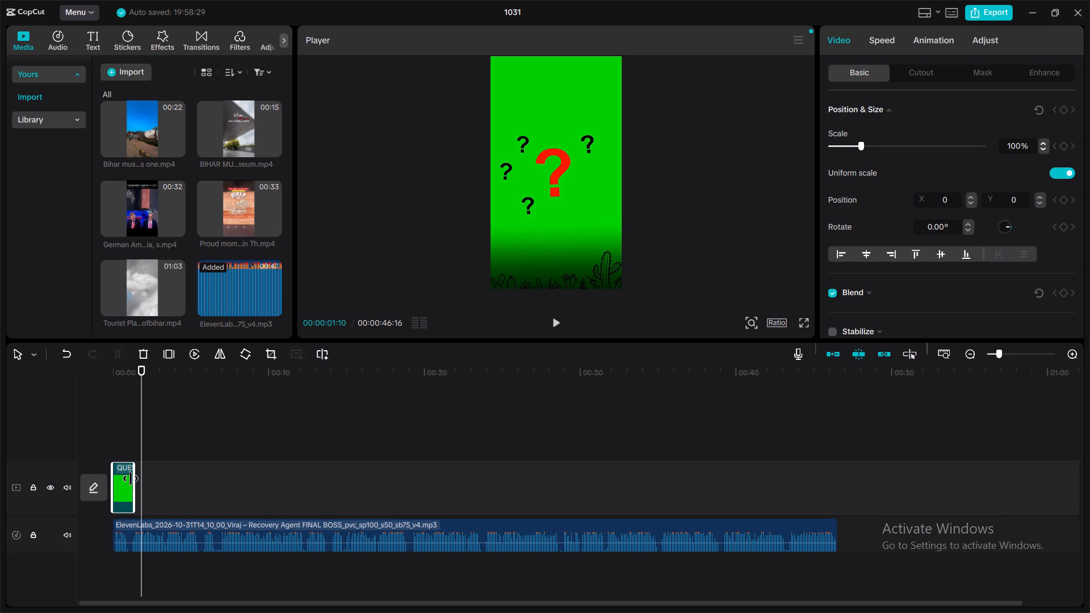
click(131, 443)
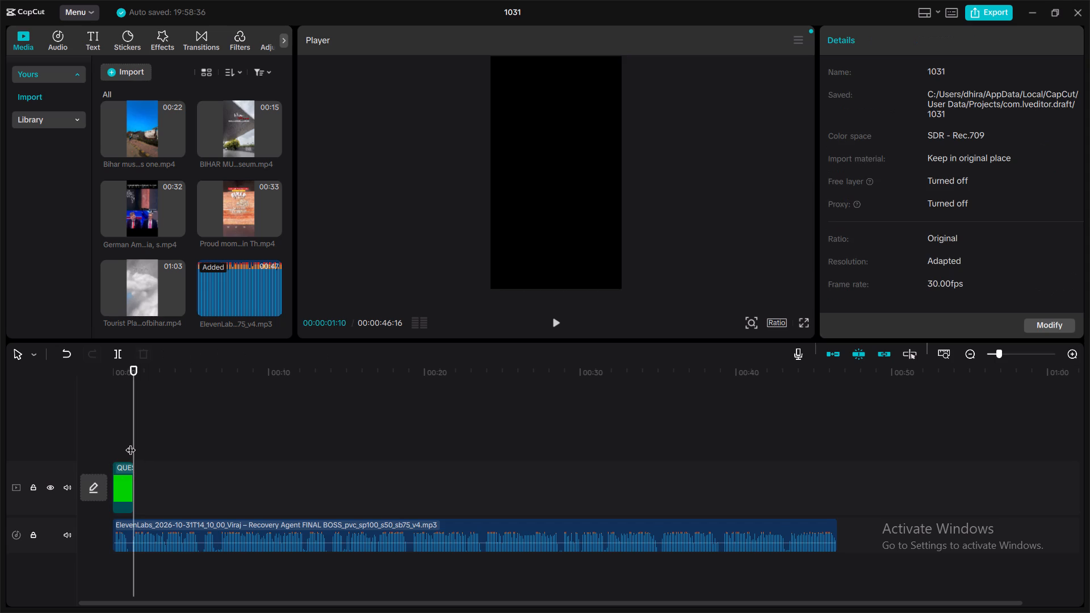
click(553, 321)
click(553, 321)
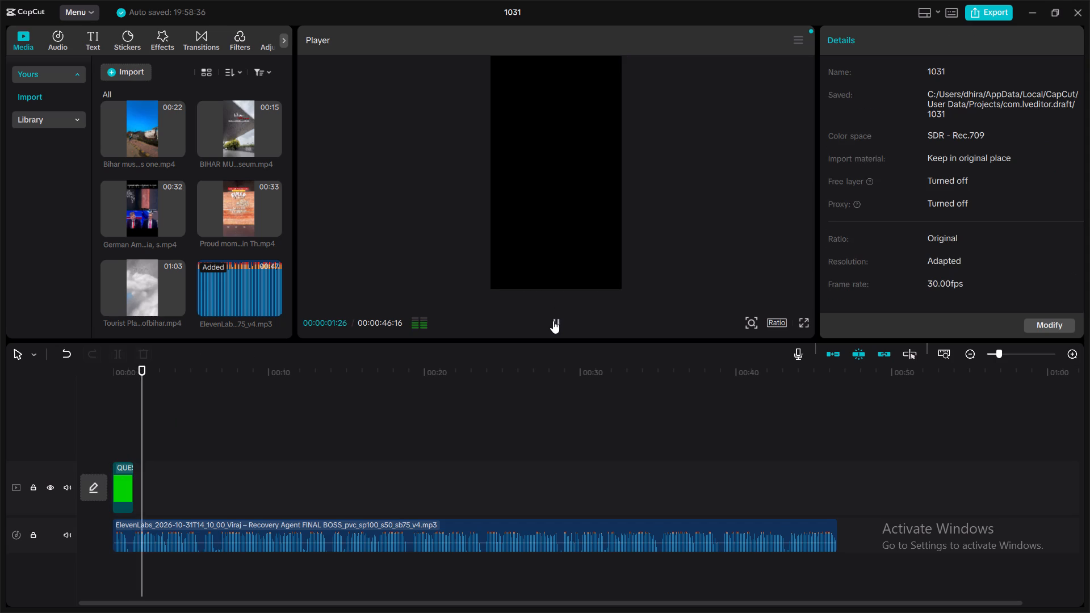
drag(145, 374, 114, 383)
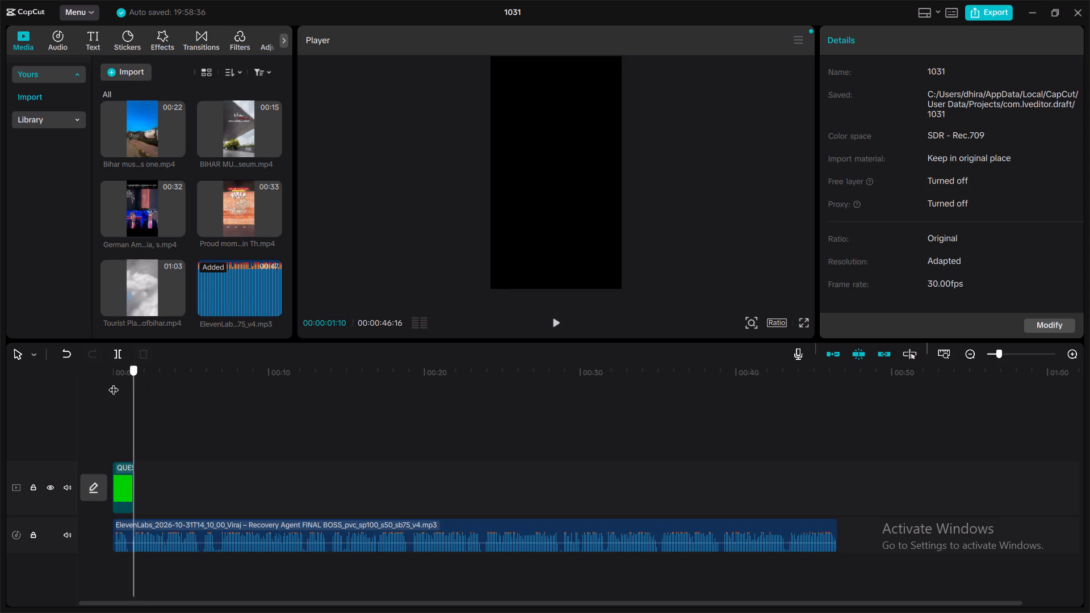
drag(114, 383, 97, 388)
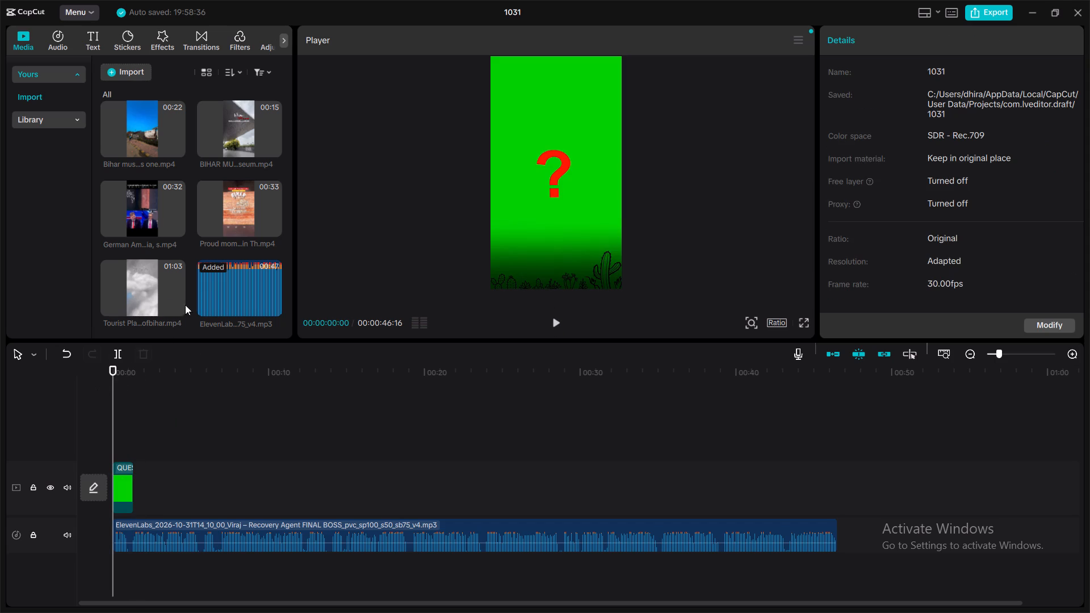
Add the Tourist Places of Bihar clip from the imported media to the main track, directly after QUESTION.mp4.
scroll(234, 189, up, 2)
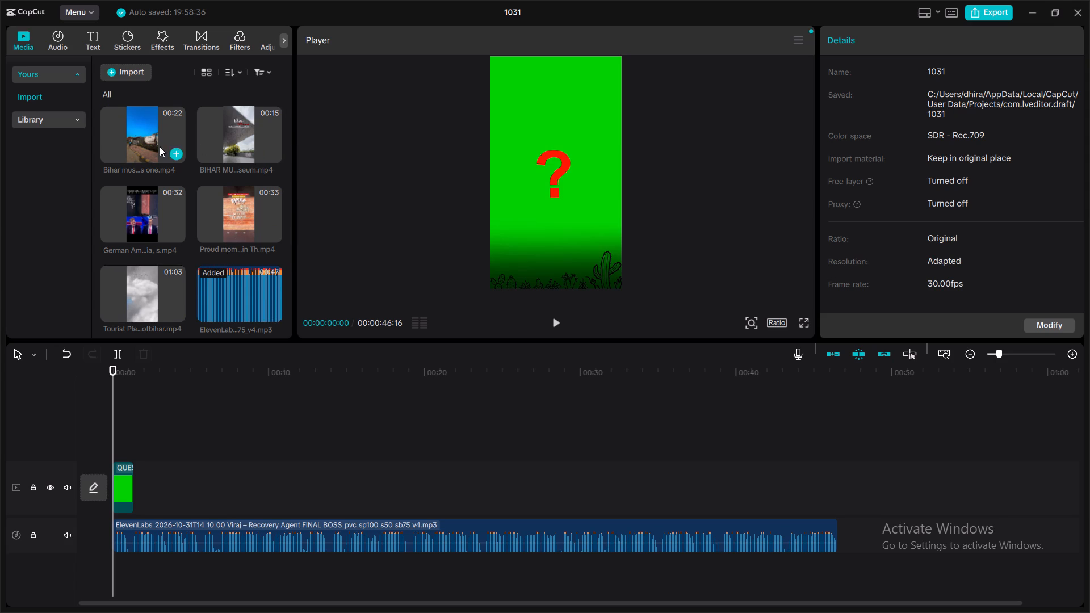
scroll(187, 216, down, 1)
drag(143, 203, 416, 429)
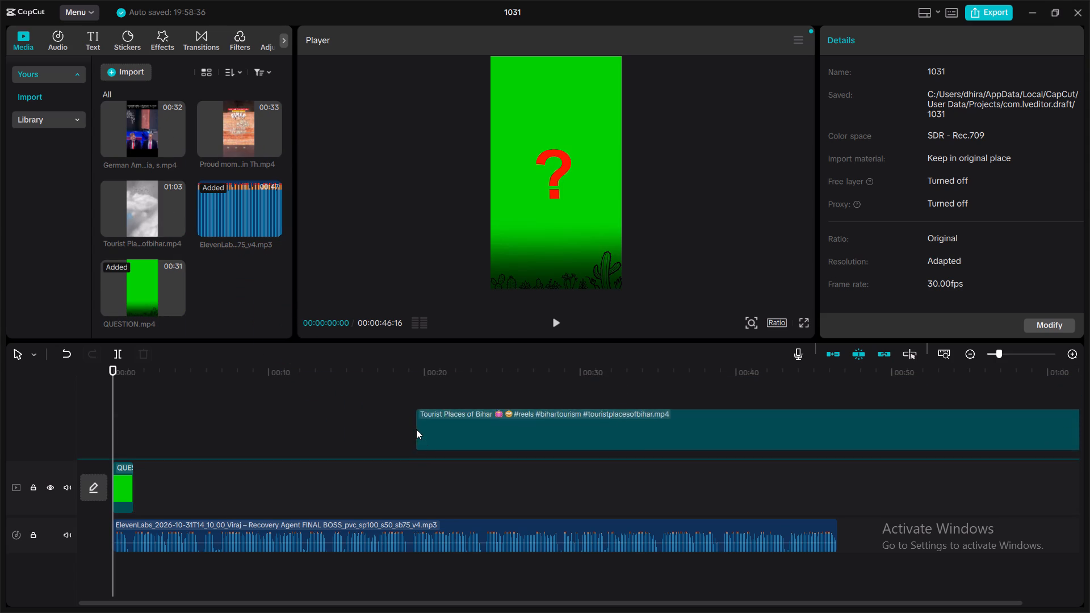
click(421, 387)
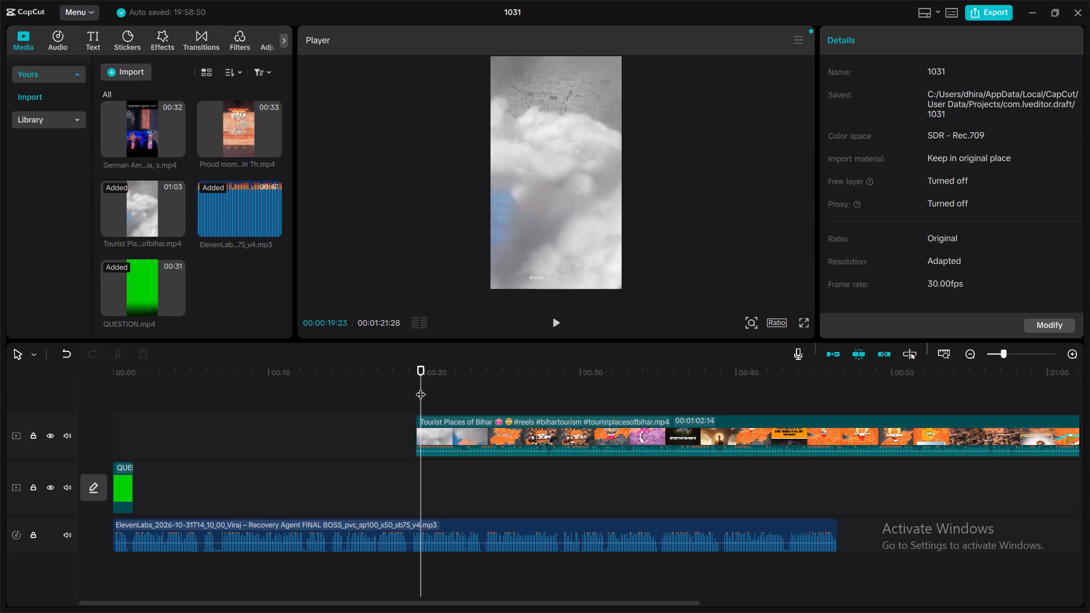
drag(421, 387, 110, 371)
click(435, 391)
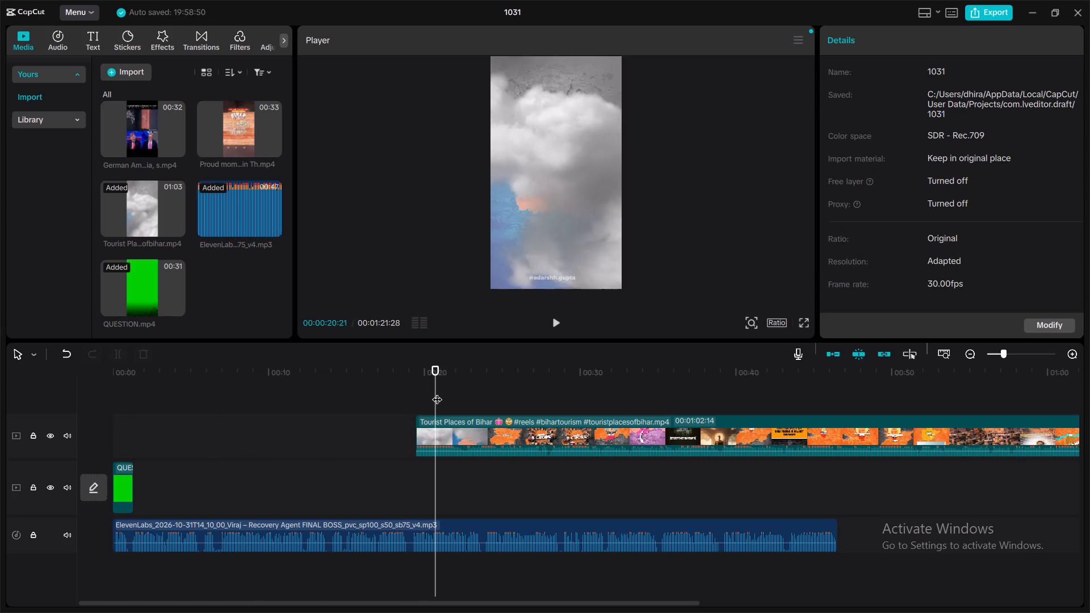
drag(498, 422, 460, 475)
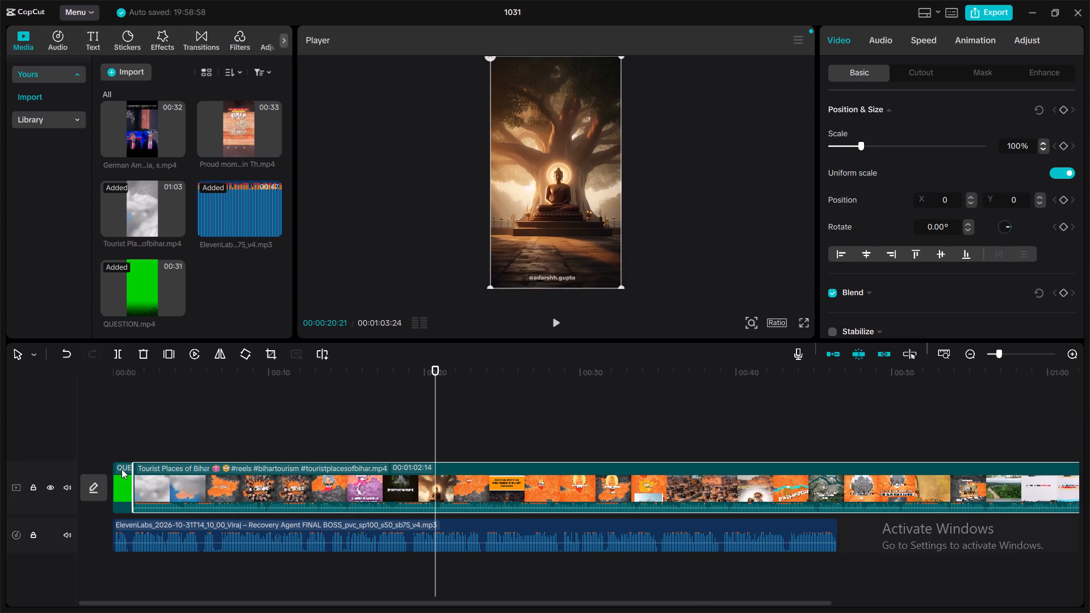
Trim the end of QUESTION.mp4 so the clip lasts 28 frames, with the Tourist Places of Bihar clip following directly.
click(121, 469)
drag(132, 482, 126, 485)
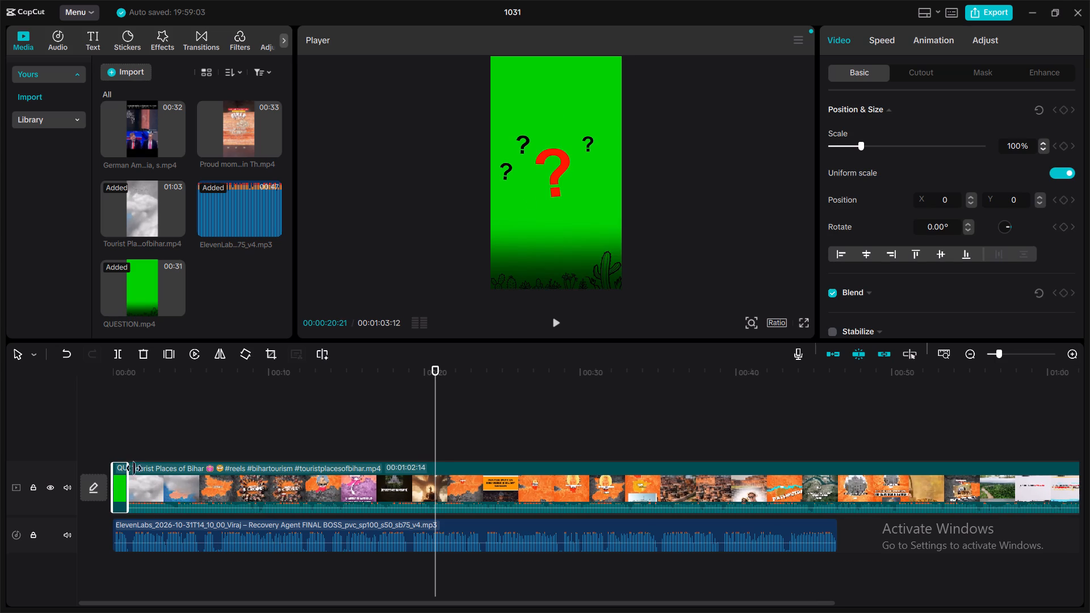
Play the opening from the start to 00:01:10 and mute the main video track.
click(147, 432)
drag(147, 432, 115, 437)
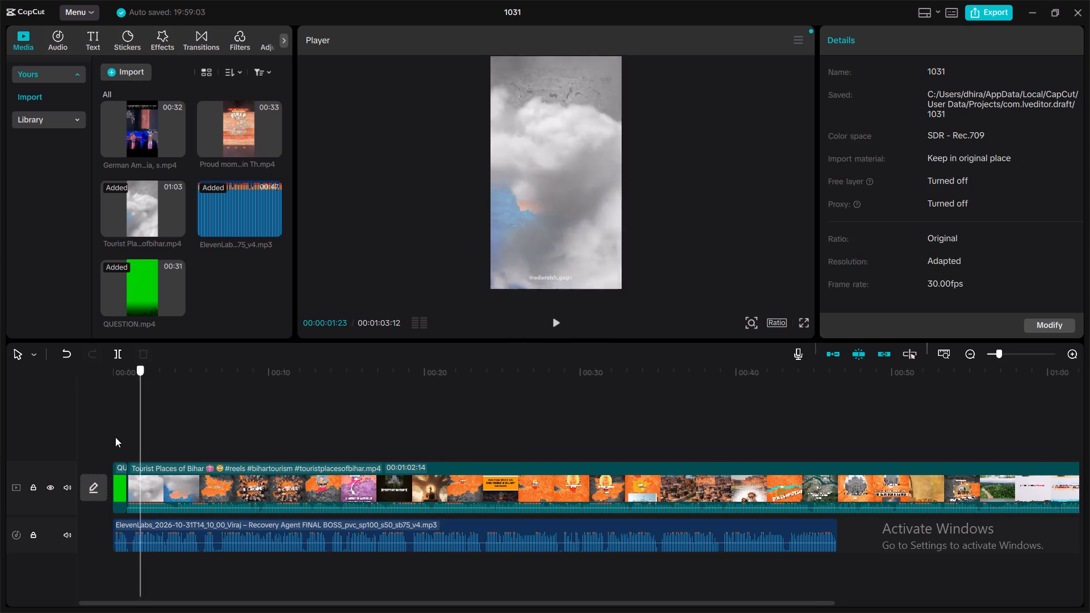
drag(115, 437, 99, 439)
click(558, 317)
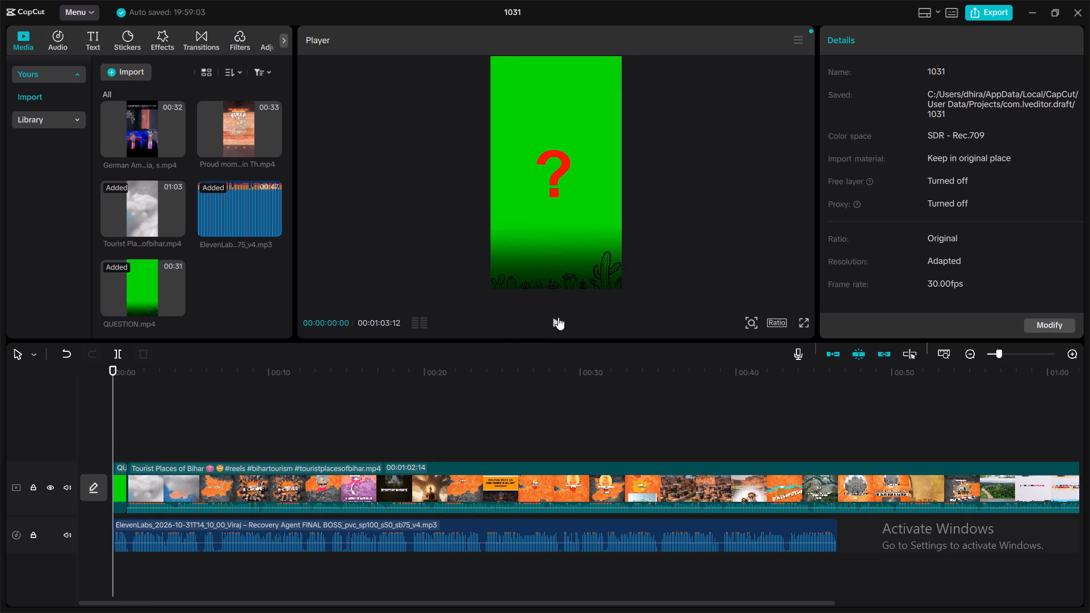
click(558, 317)
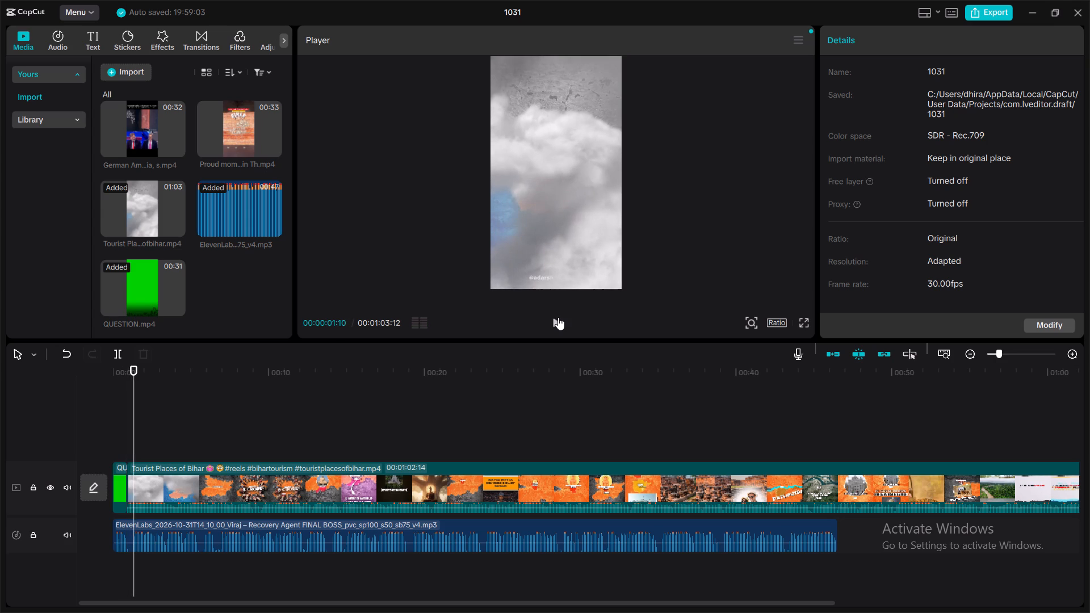
click(68, 483)
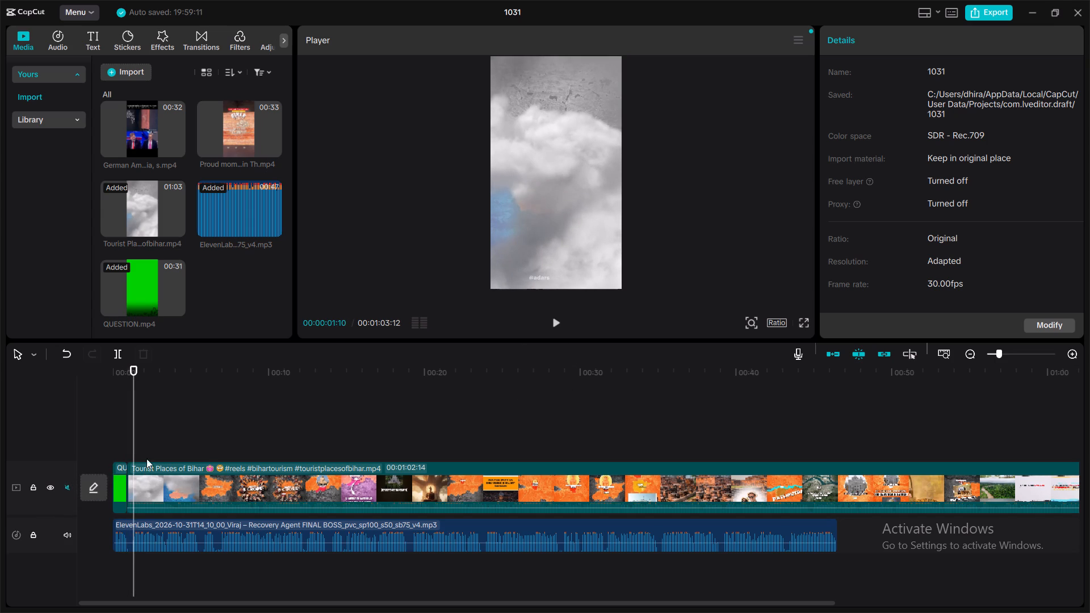
Play the Tourist Places of Bihar clip on to 00:03:28 and trim about 1 second 22 frames off its start.
click(196, 464)
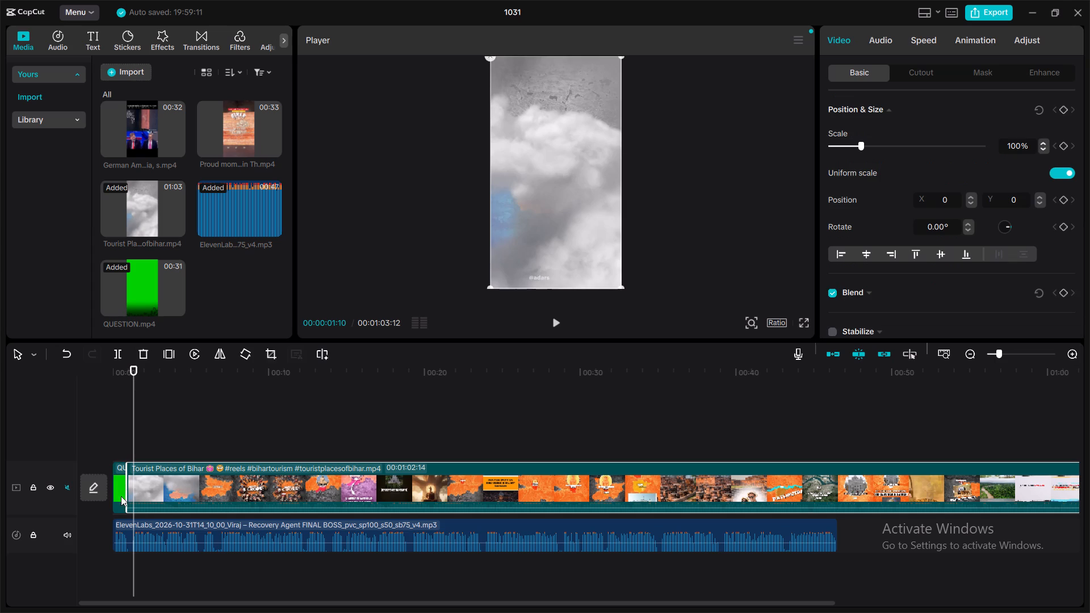
click(556, 318)
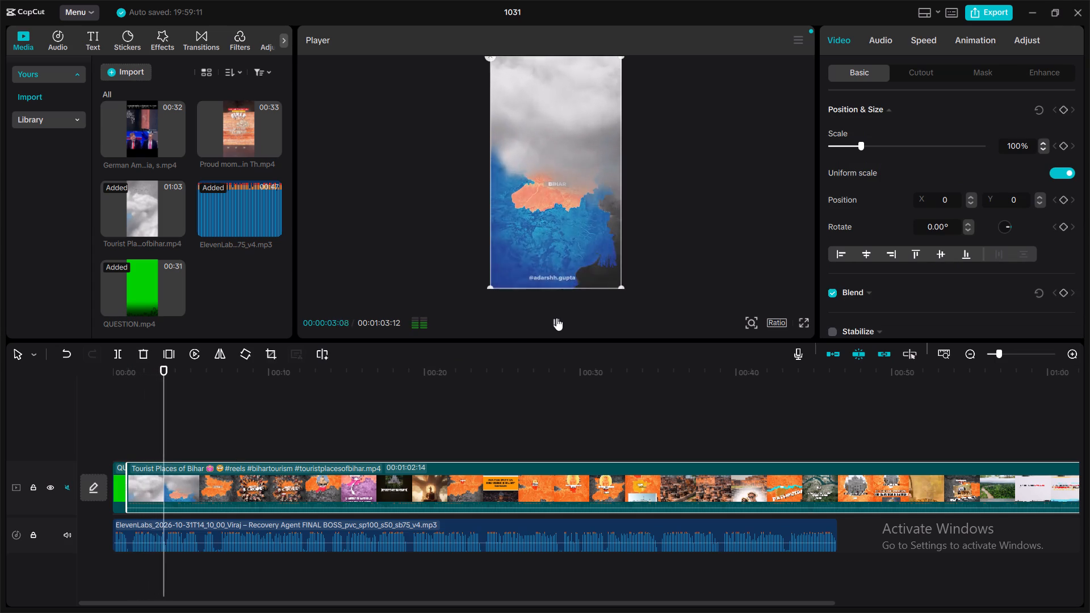
click(556, 318)
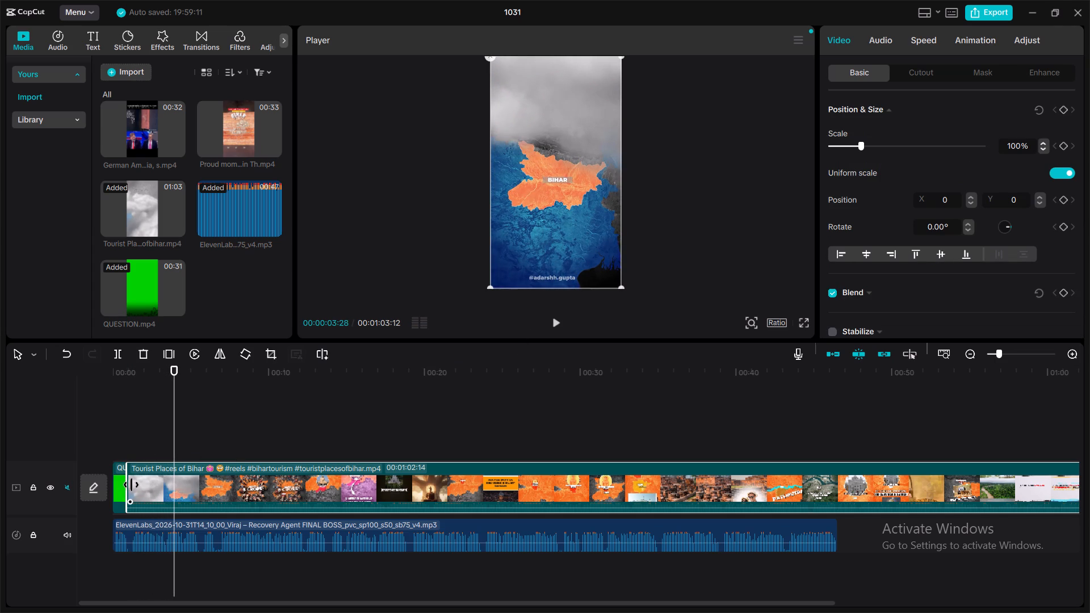
drag(131, 485, 158, 486)
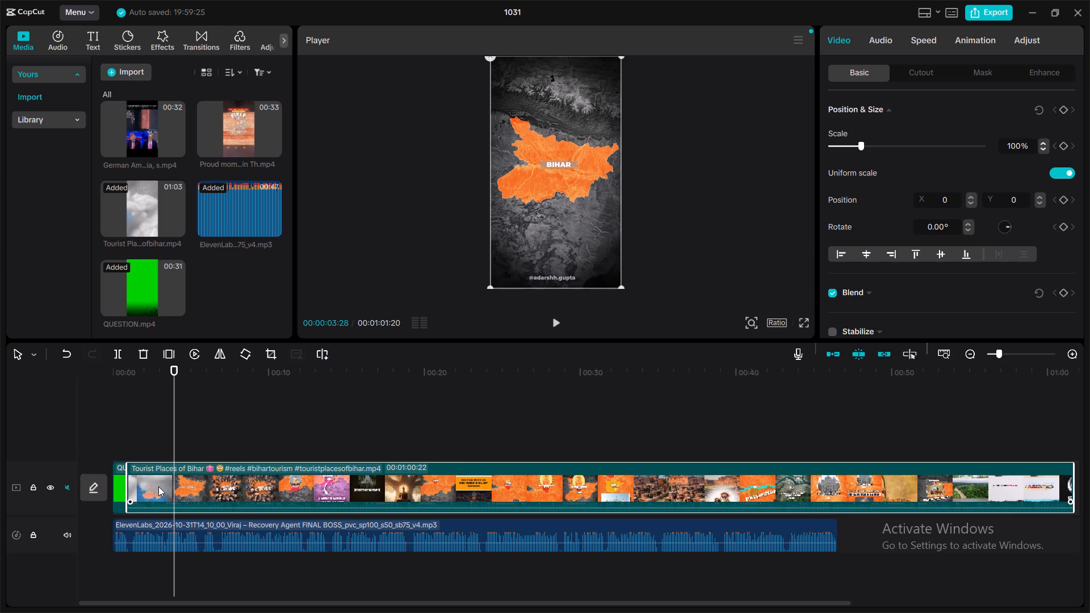
Replay the Tourist Places of Bihar clip from 00:00:28 and trim a further 23 frames or so off its start.
click(132, 438)
click(132, 438)
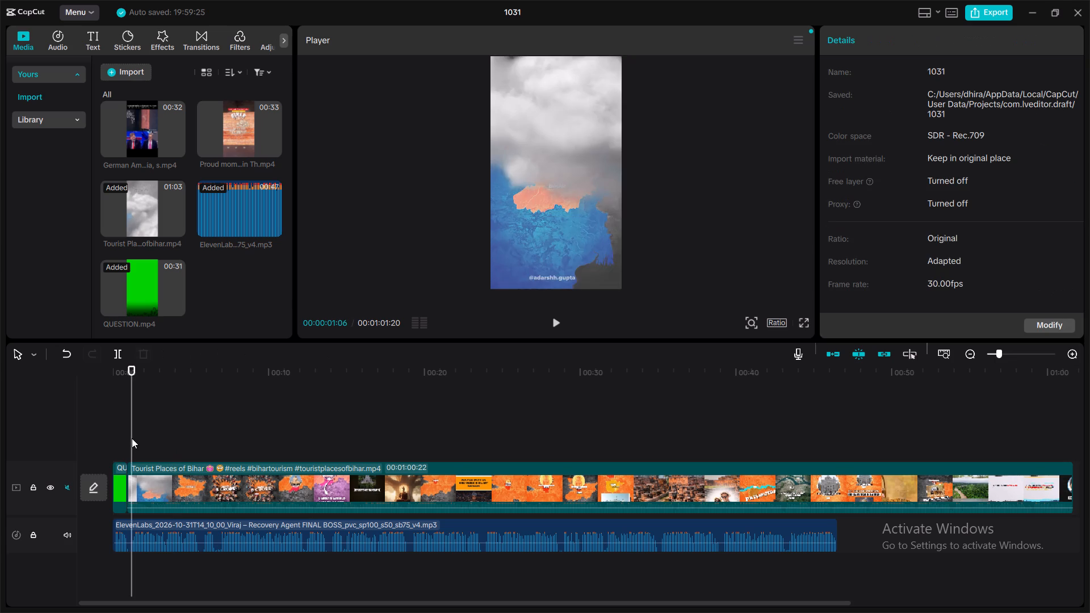
click(554, 317)
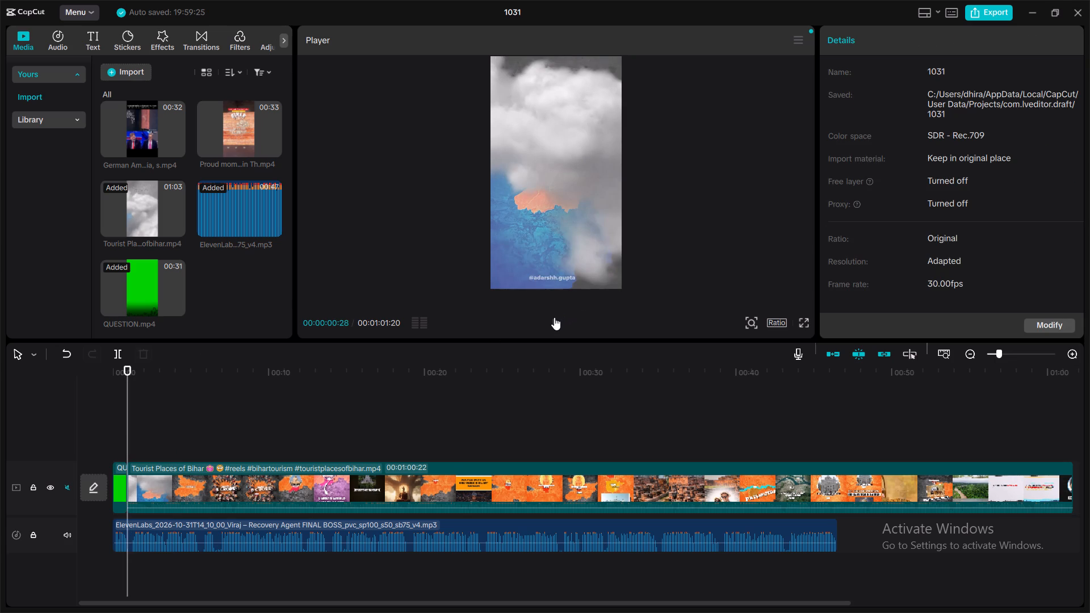
click(554, 317)
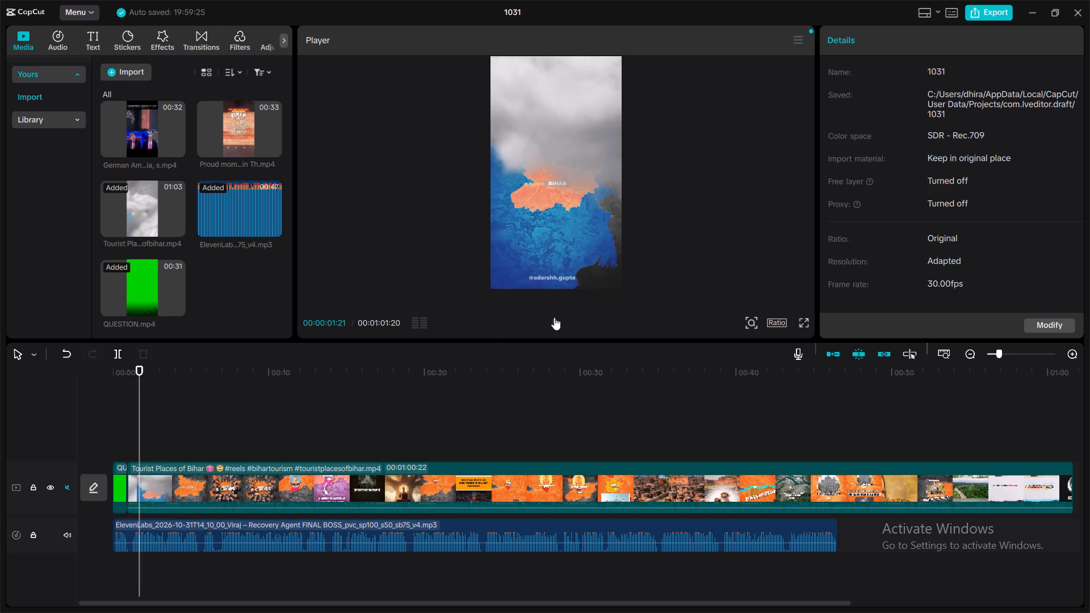
click(150, 467)
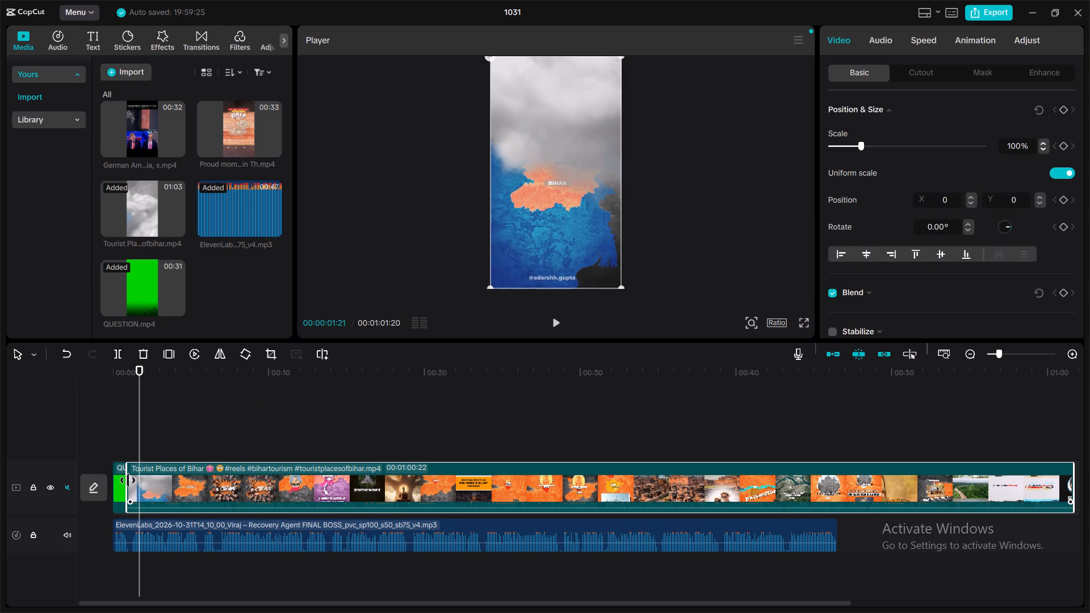
drag(128, 480, 136, 482)
Replay from the start of the Tourist Places of Bihar clip to 00:02:21 to check the Bihar map against the voiceover.
drag(134, 434, 129, 436)
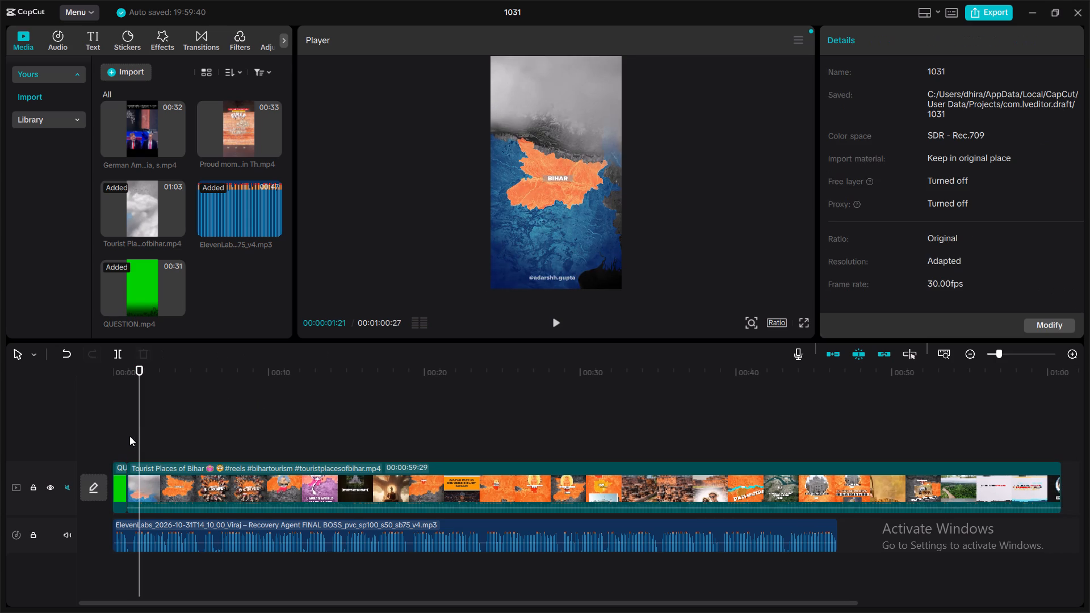
drag(129, 436, 129, 436)
click(129, 436)
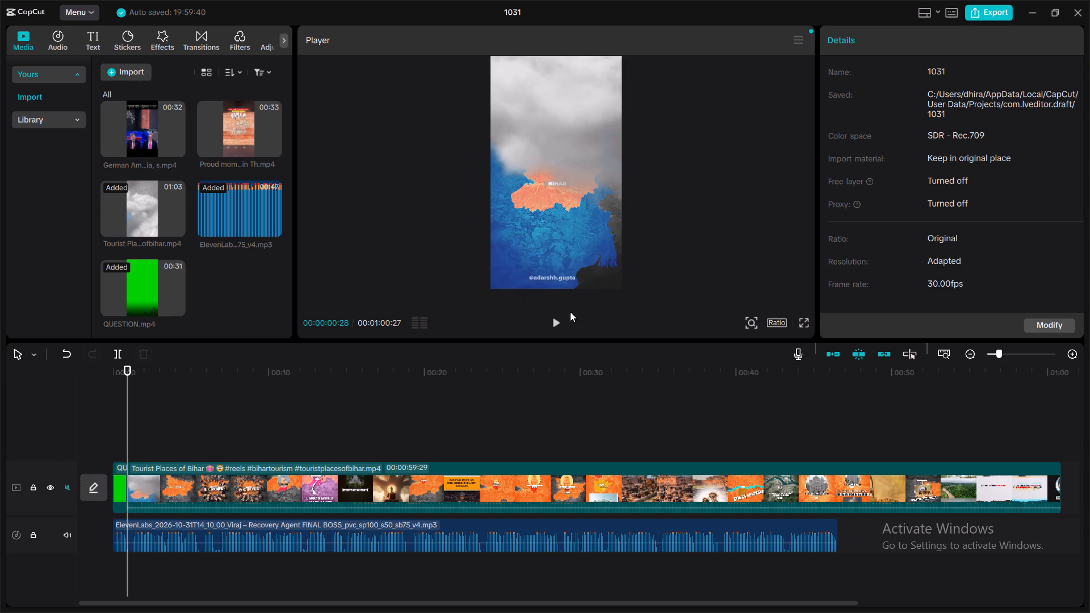
click(561, 318)
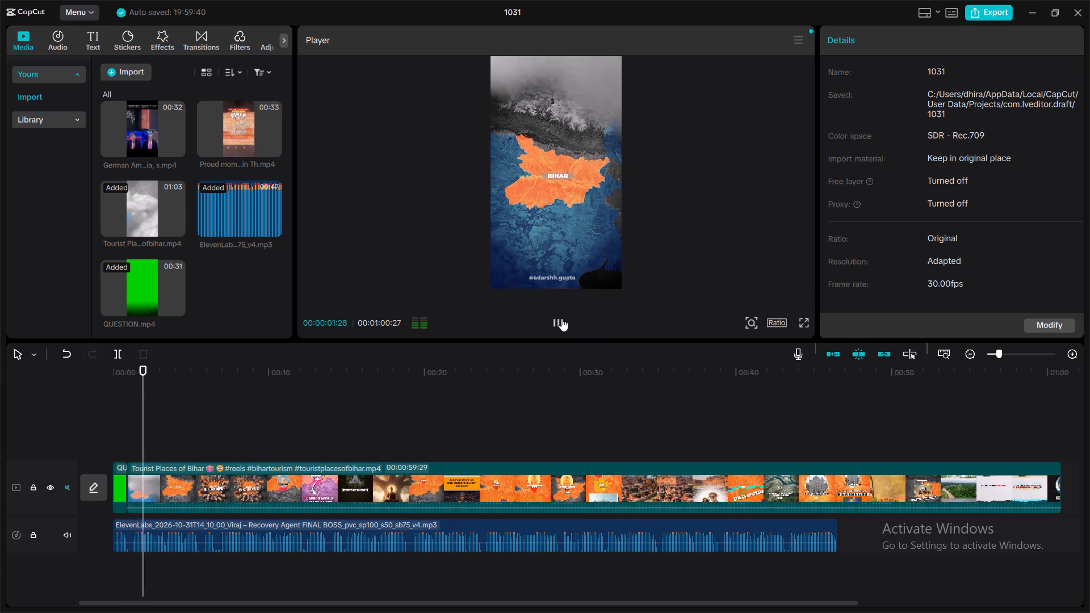
click(561, 318)
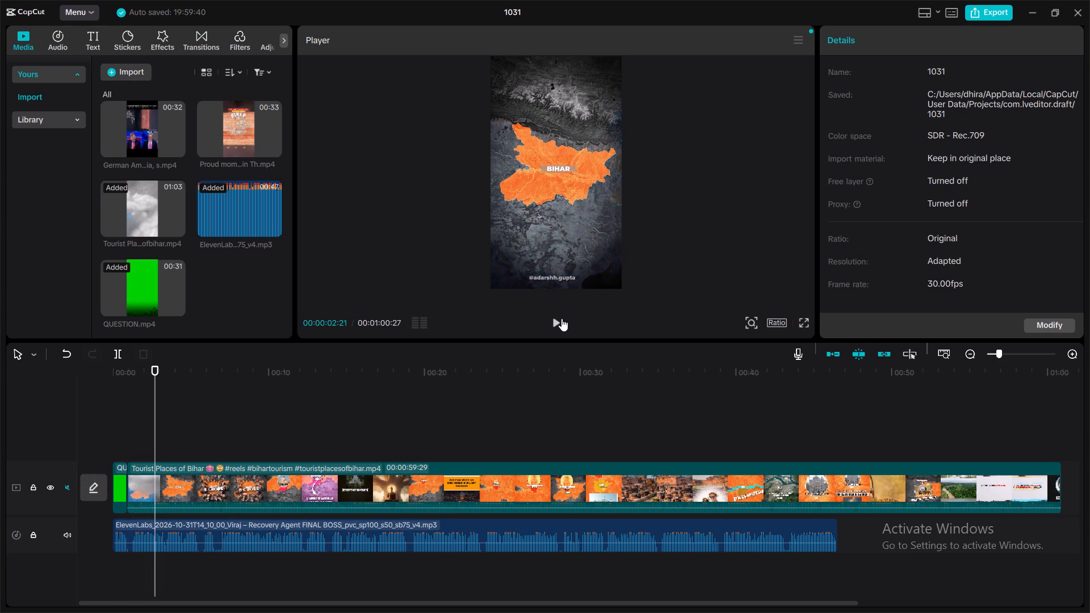
Move the QUESTION.mp4 clip off the main track onto a new track above it, at about 7 seconds.
drag(120, 469, 228, 422)
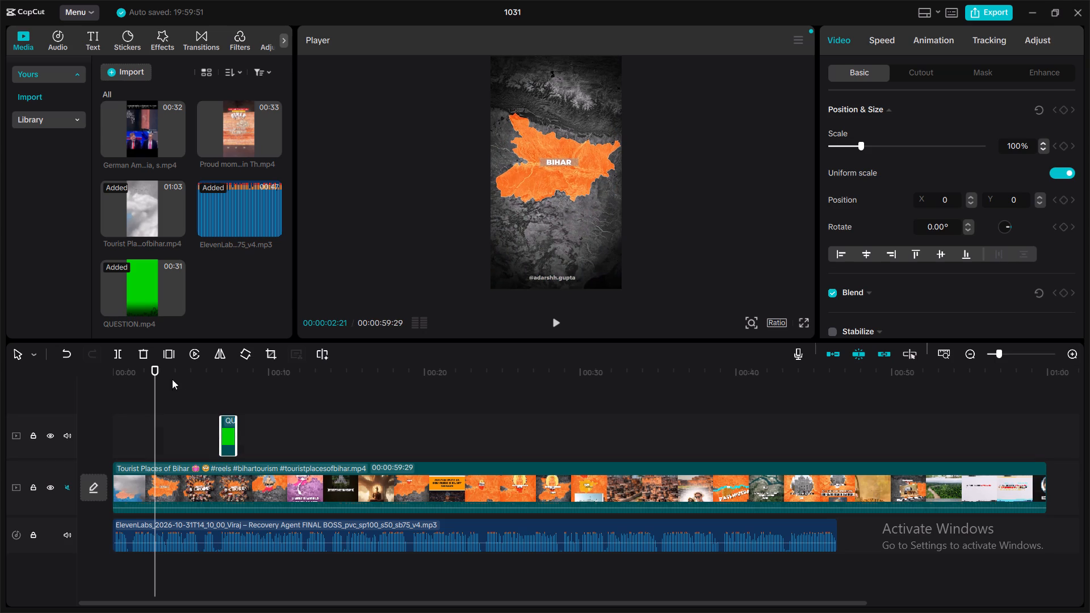
Replay the opening to 00:01:12 and extend the start of the Tourist Places of Bihar clip by about 1 second 9 frames.
drag(154, 368, 108, 388)
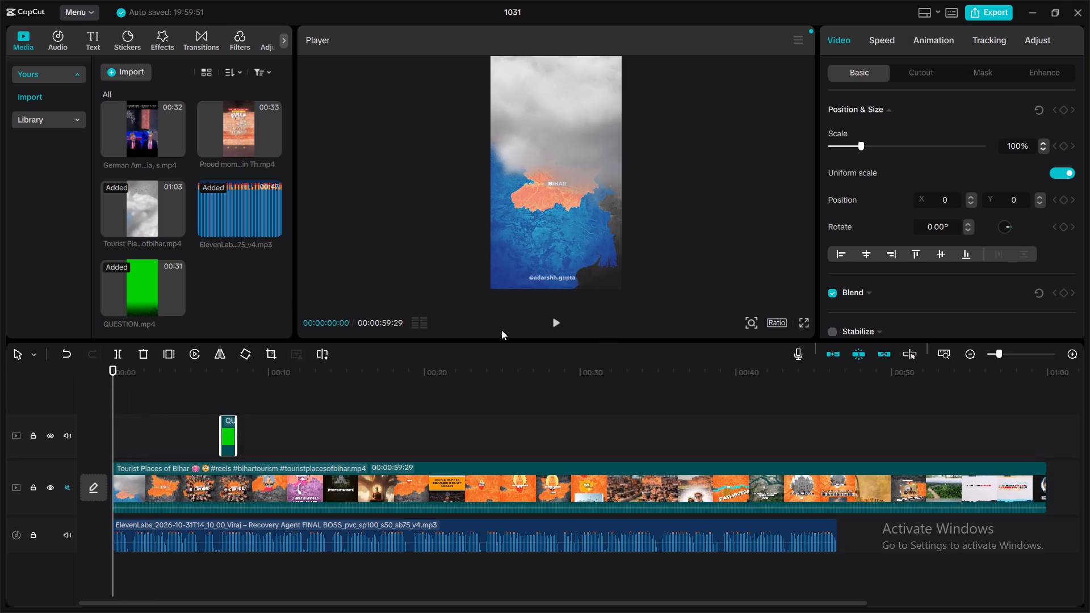
click(559, 326)
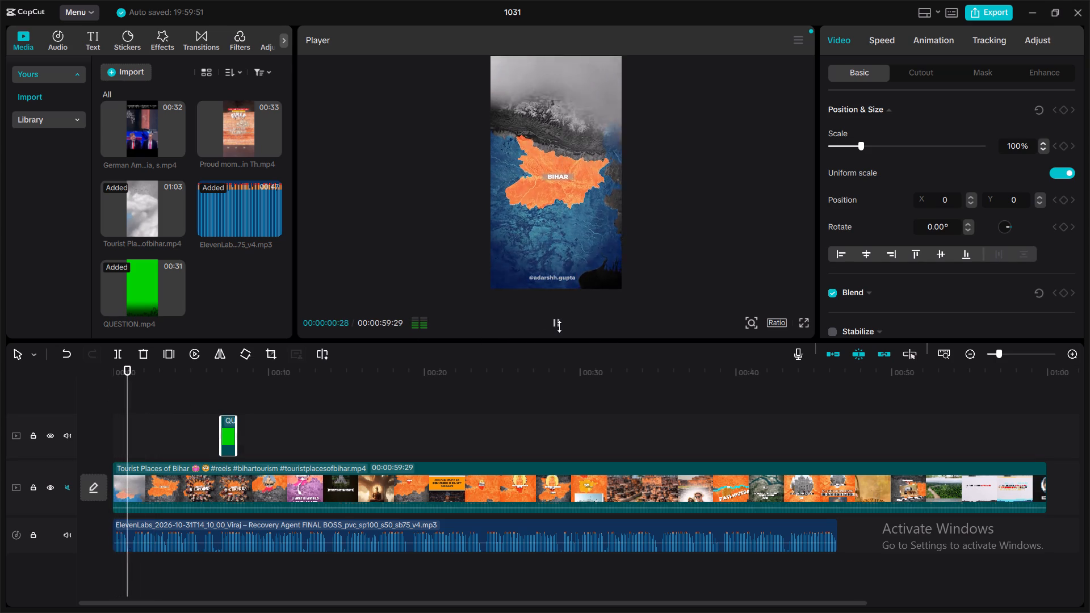
click(559, 326)
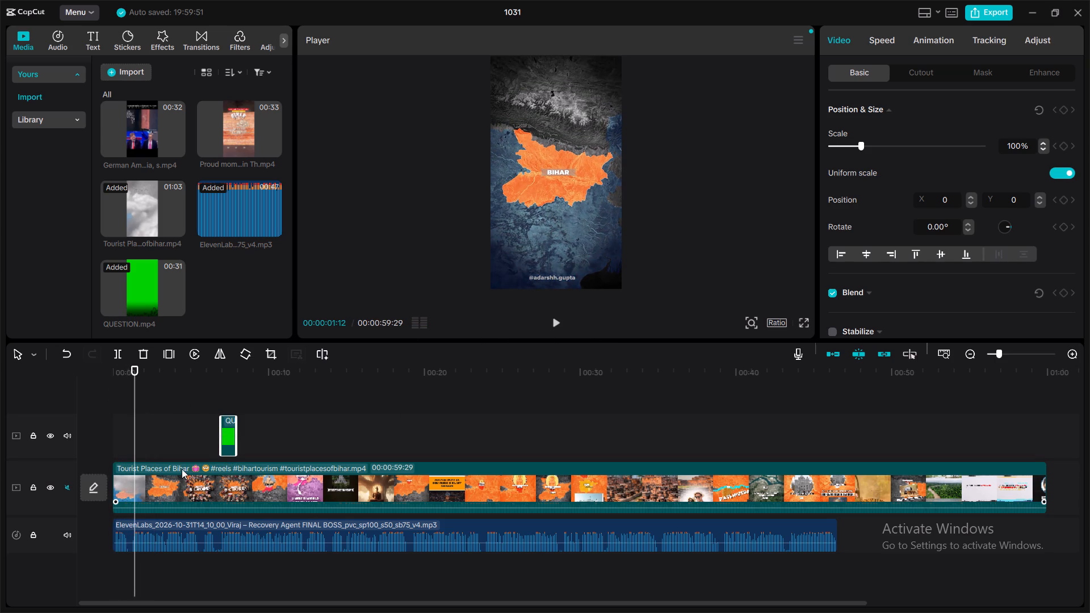
click(185, 465)
drag(110, 477, 92, 482)
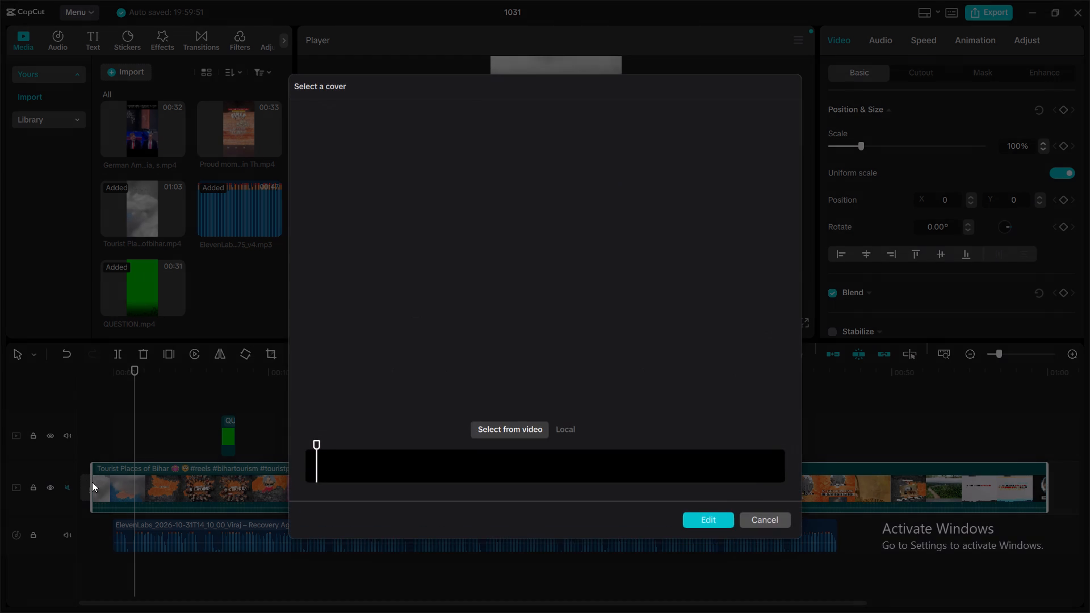
click(753, 517)
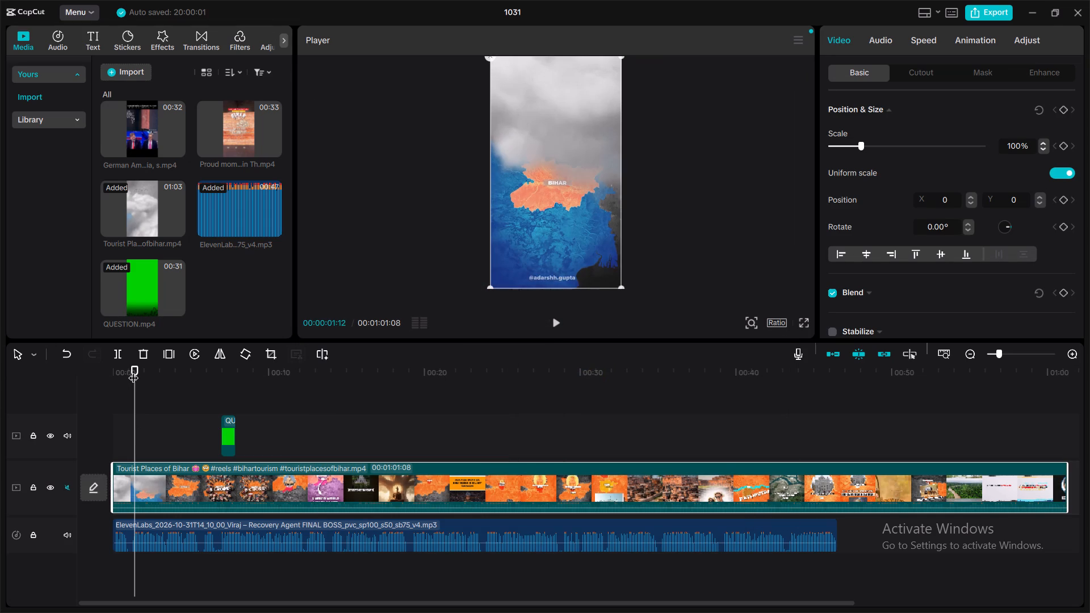
Replay the opening to 00:00:20 and scale the Tourist Places of Bihar clip to 115%.
drag(133, 377, 133, 389)
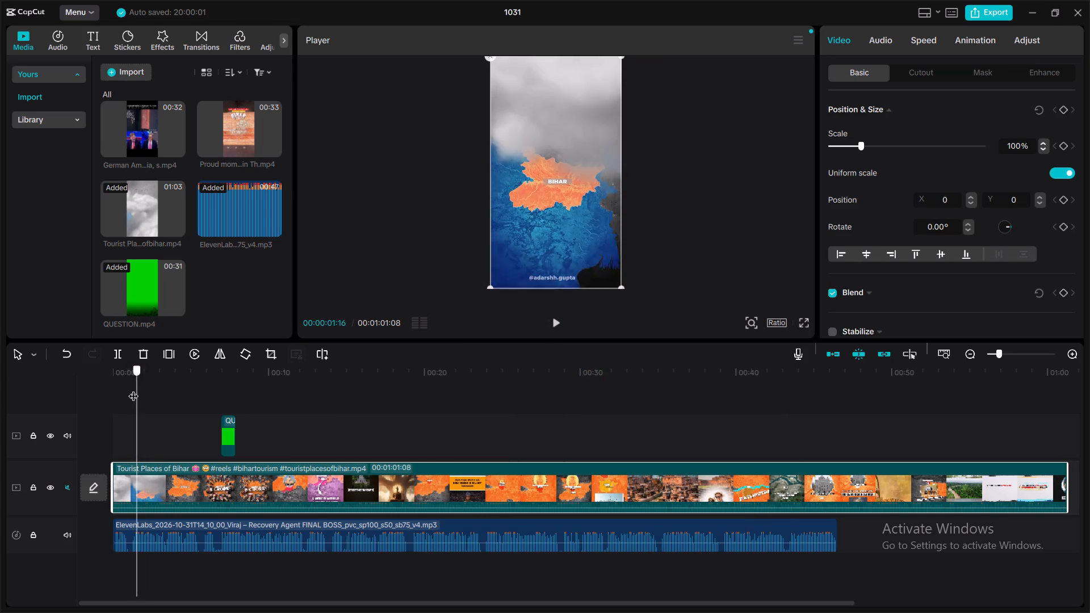
drag(133, 389, 100, 399)
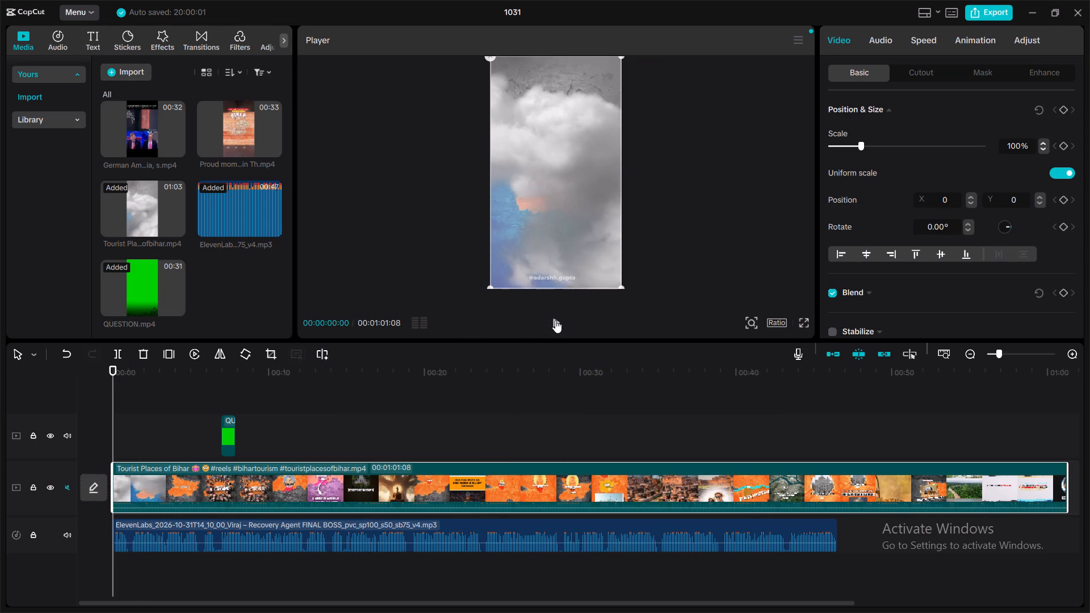
click(555, 320)
click(555, 320)
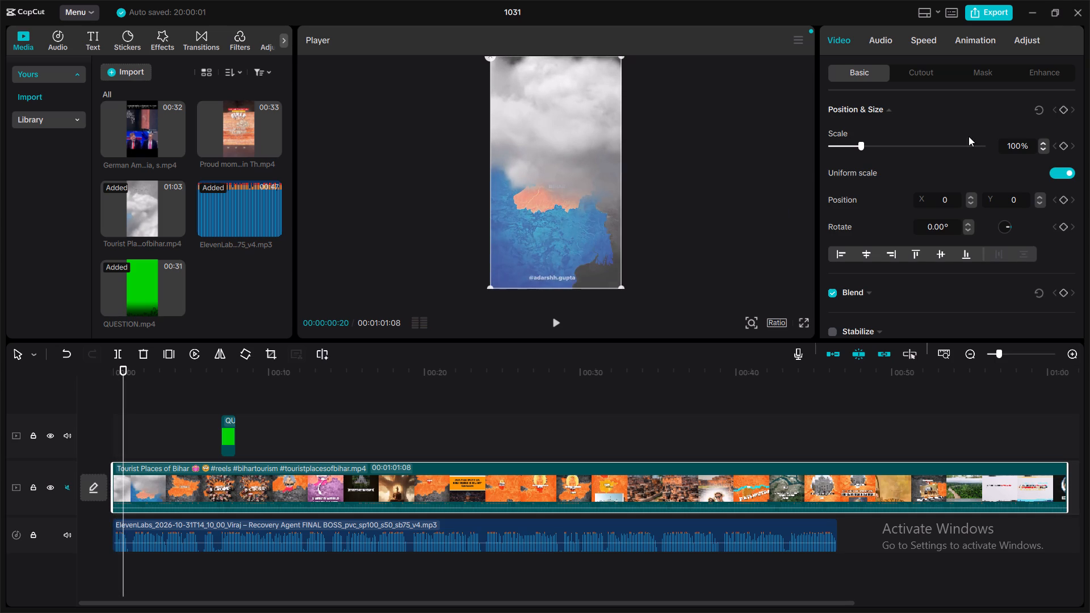
click(576, 464)
drag(862, 144, 875, 145)
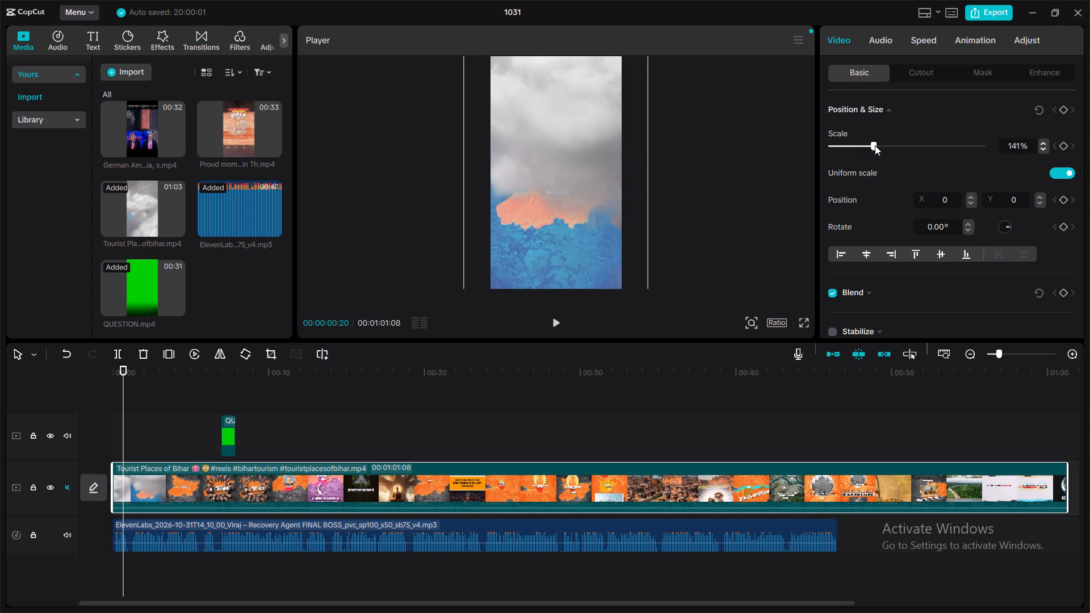
drag(875, 145, 862, 154)
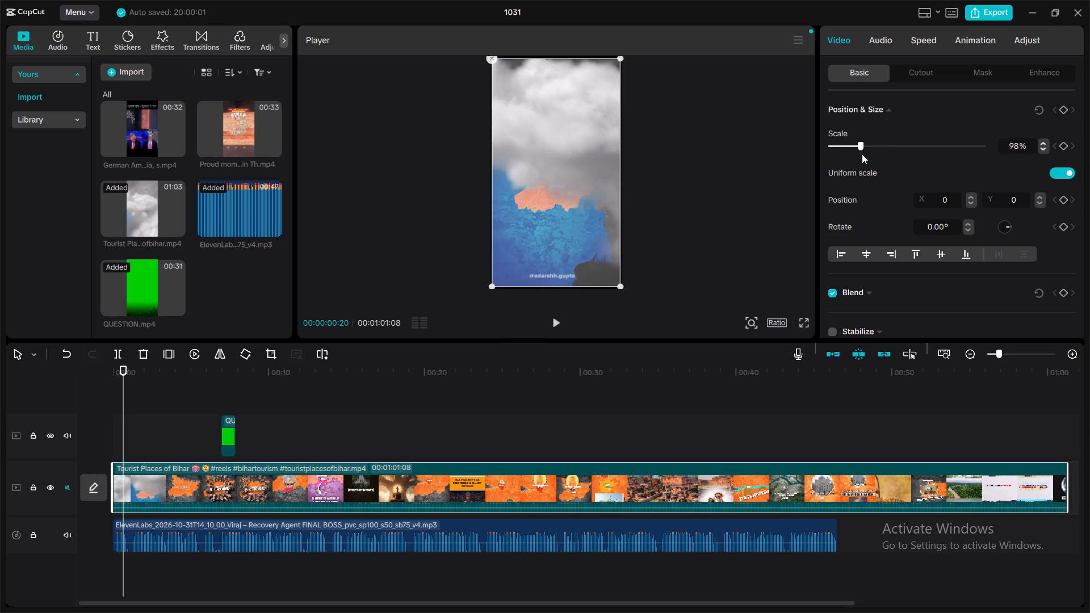
drag(862, 154, 867, 153)
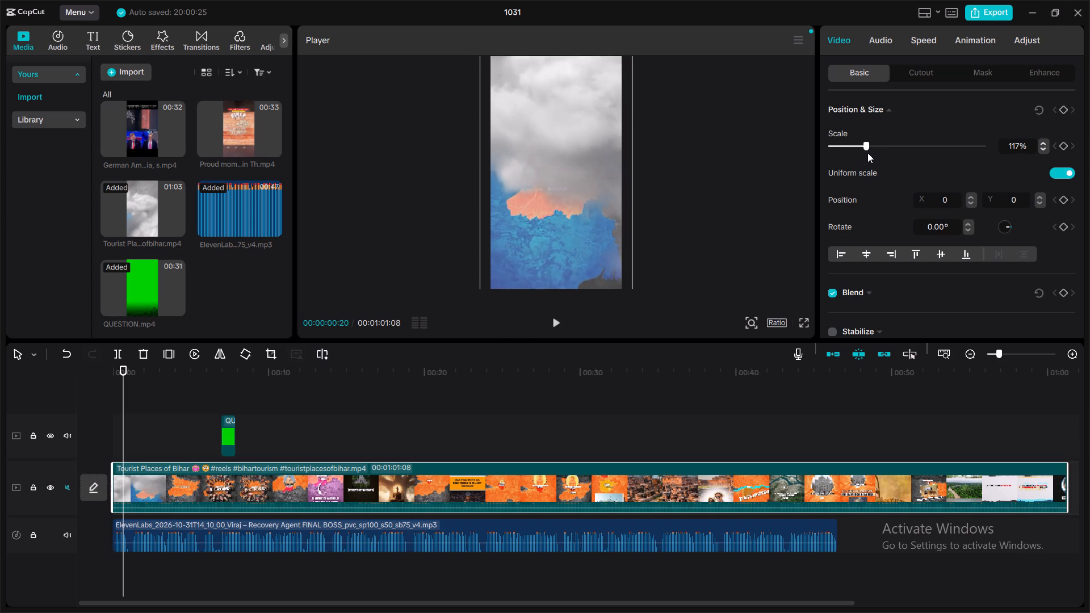
click(867, 153)
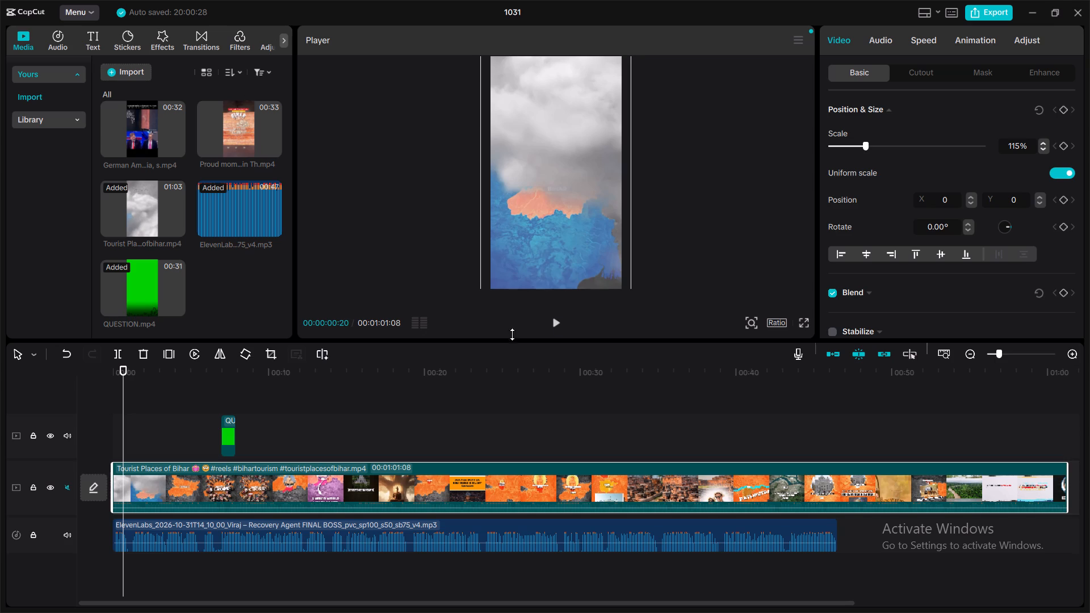
Replay the Tourist Places of Bihar clip from the start to 00:02:24 to check its framing against the voiceover.
drag(125, 371, 103, 380)
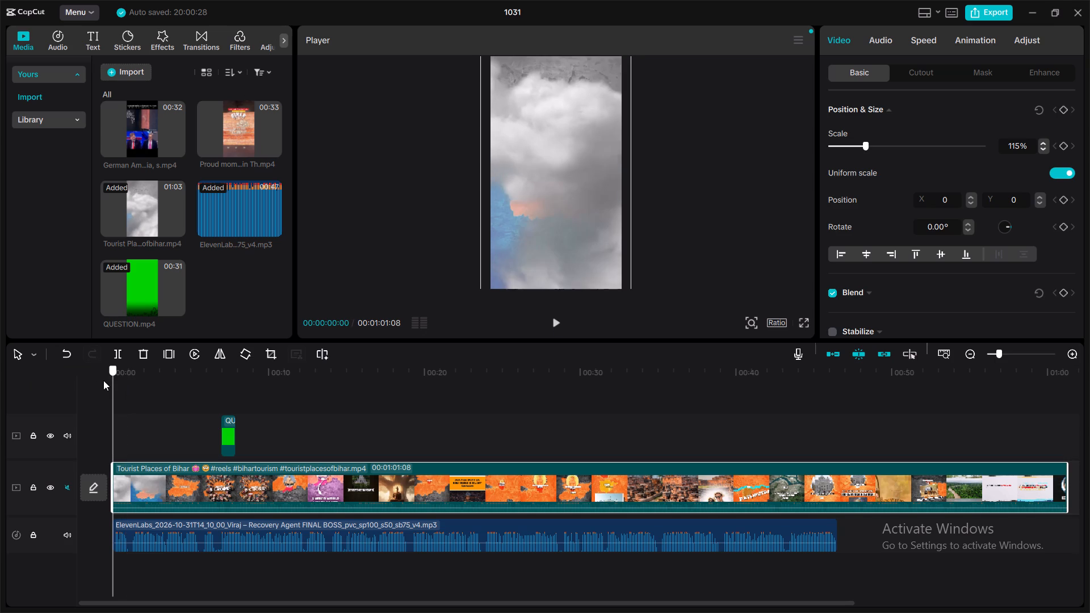
drag(103, 380, 103, 381)
click(564, 321)
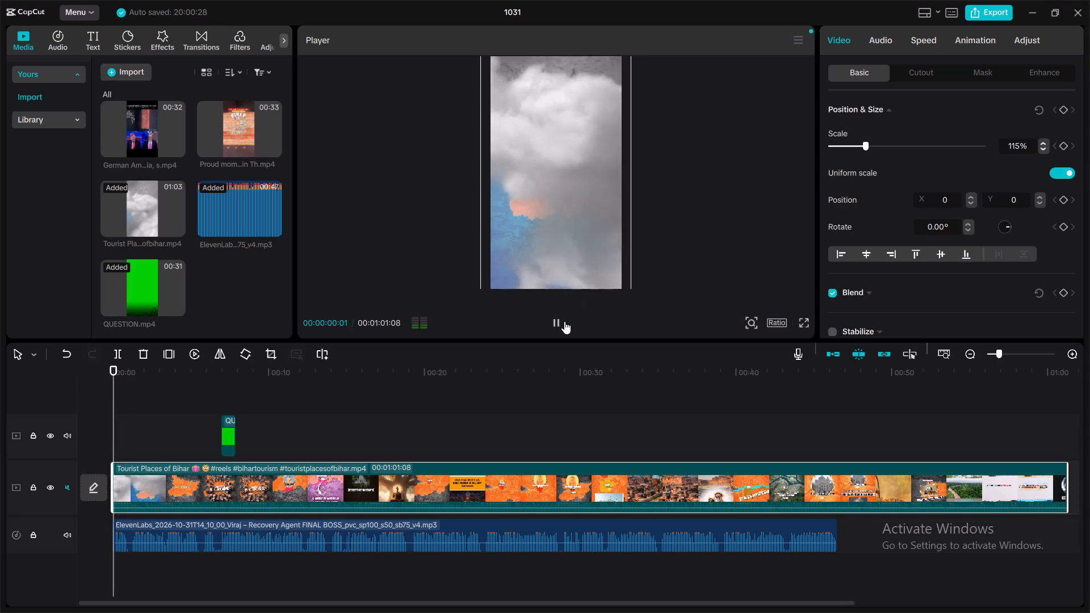
click(564, 321)
click(564, 321)
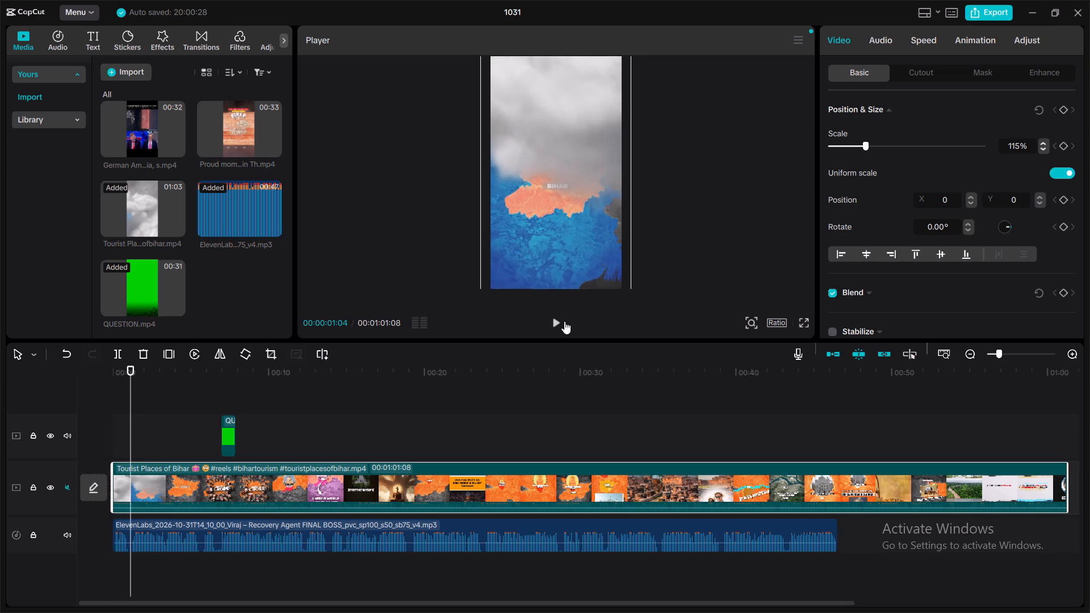
click(564, 321)
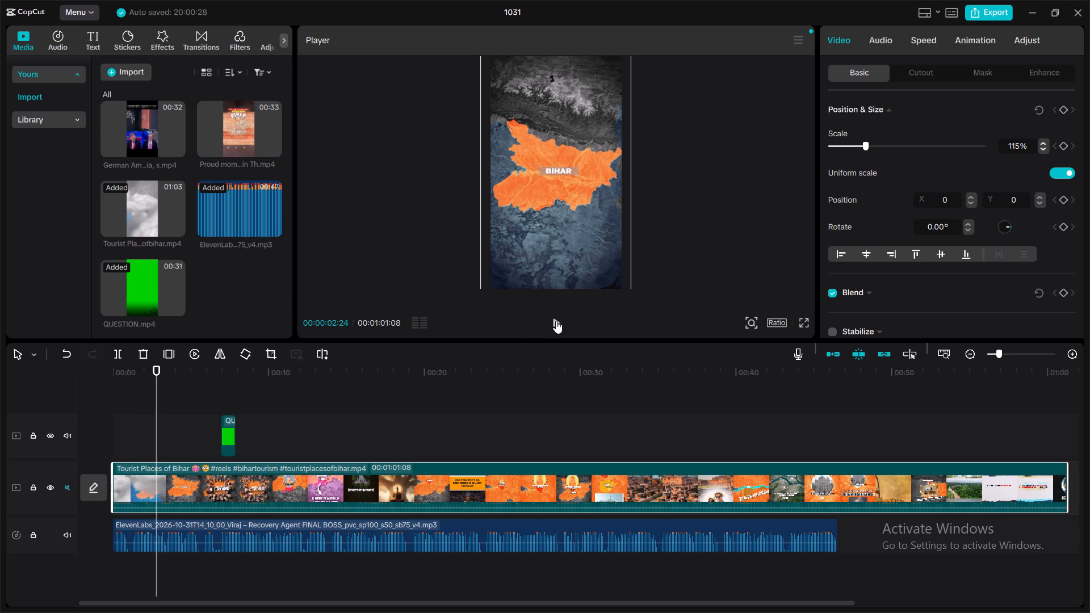
Skim the Tourist Places of Bihar clip up to 00:45:29, return to the start and replay the opening to 00:02:08.
click(162, 402)
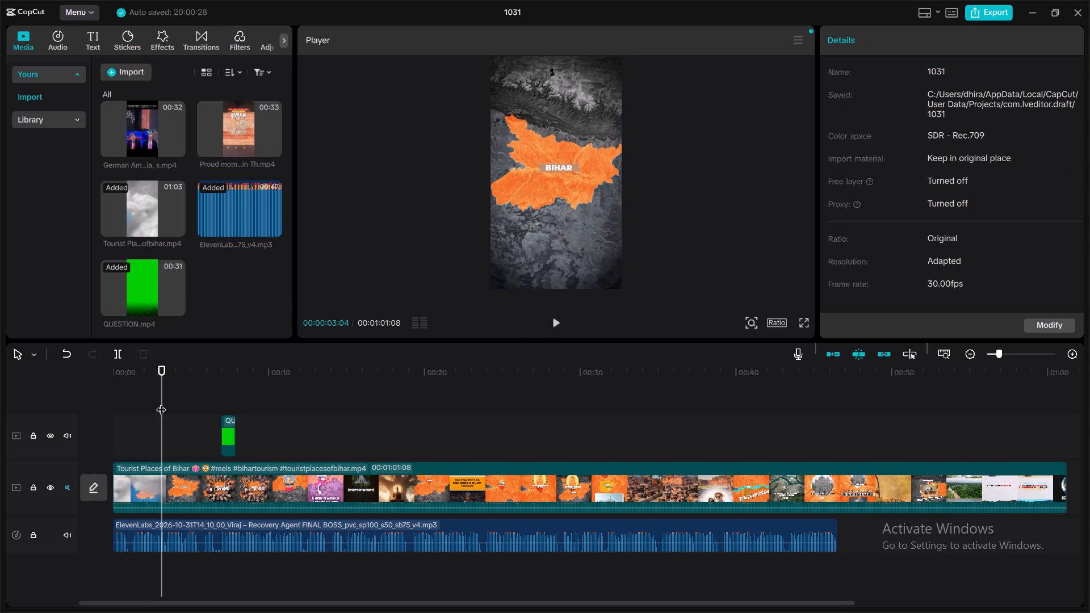
drag(161, 402, 289, 431)
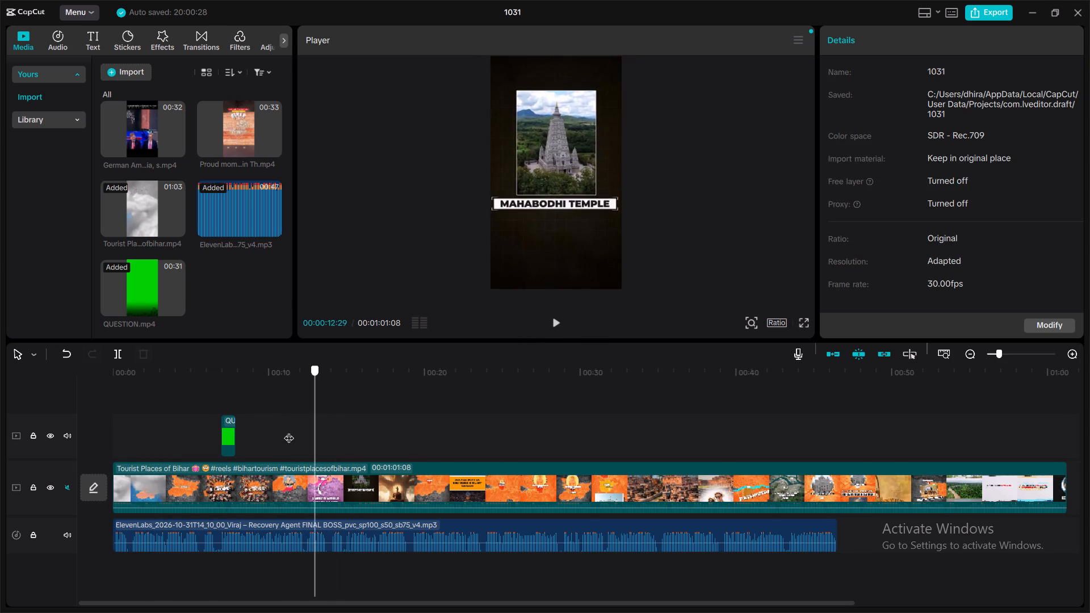
drag(289, 431, 603, 458)
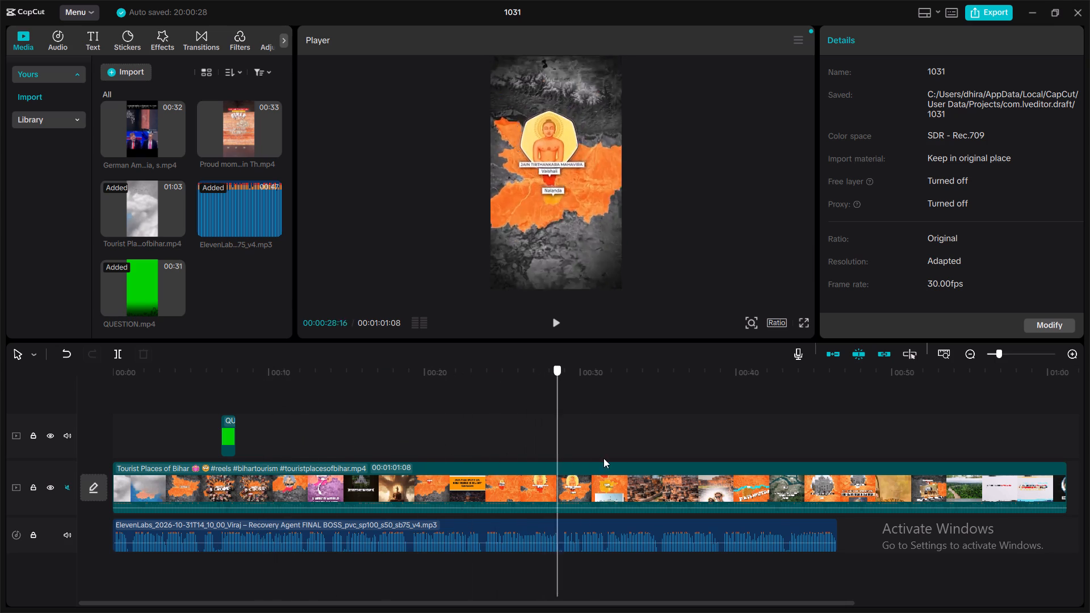
drag(603, 458, 763, 467)
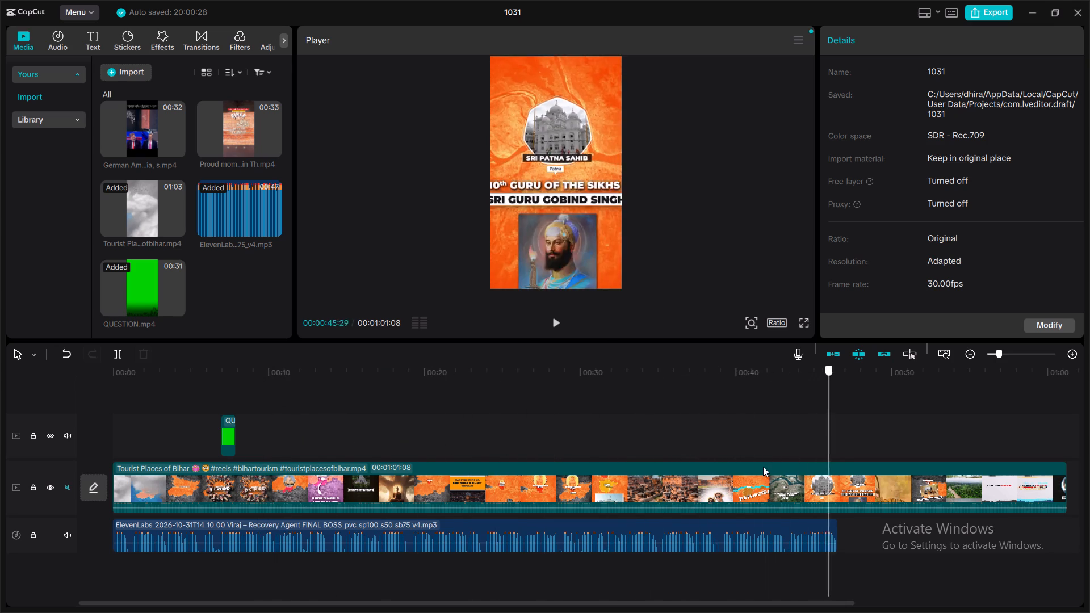
drag(763, 467, 132, 431)
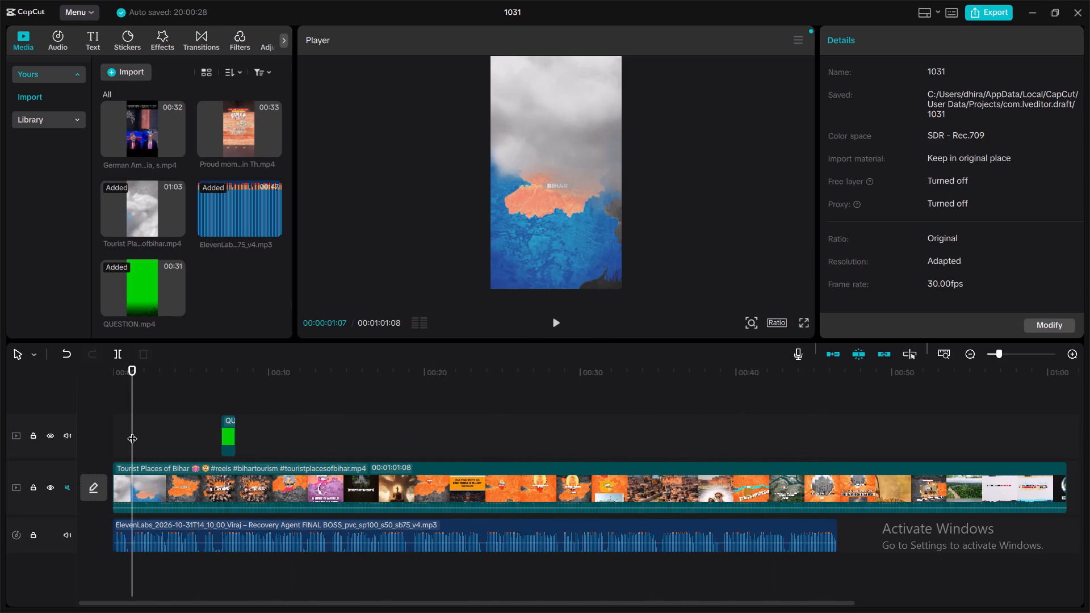
drag(132, 431, 112, 434)
drag(112, 434, 111, 435)
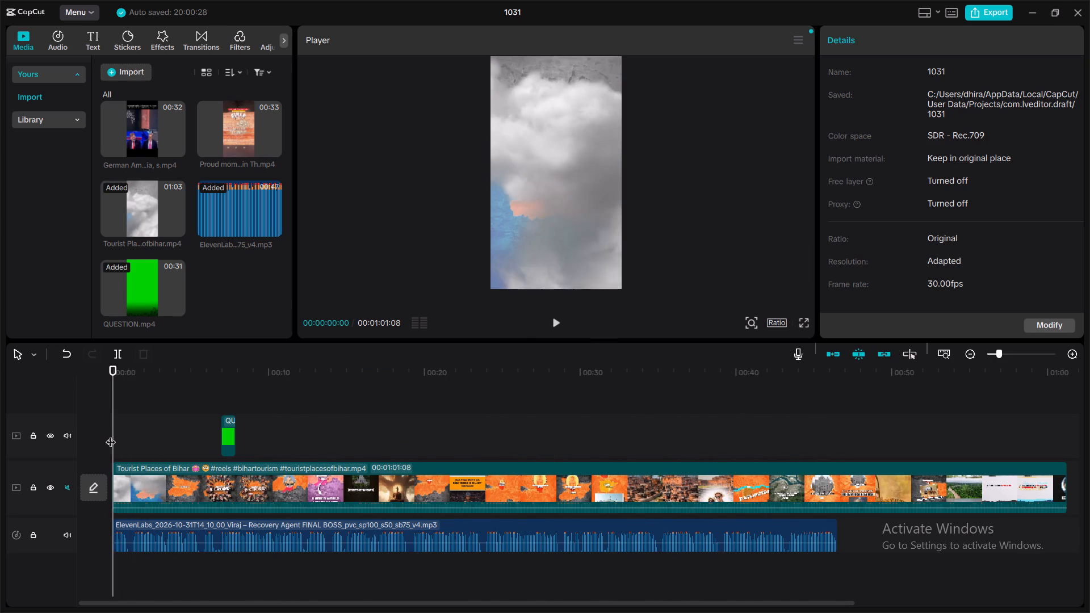
drag(111, 435, 100, 440)
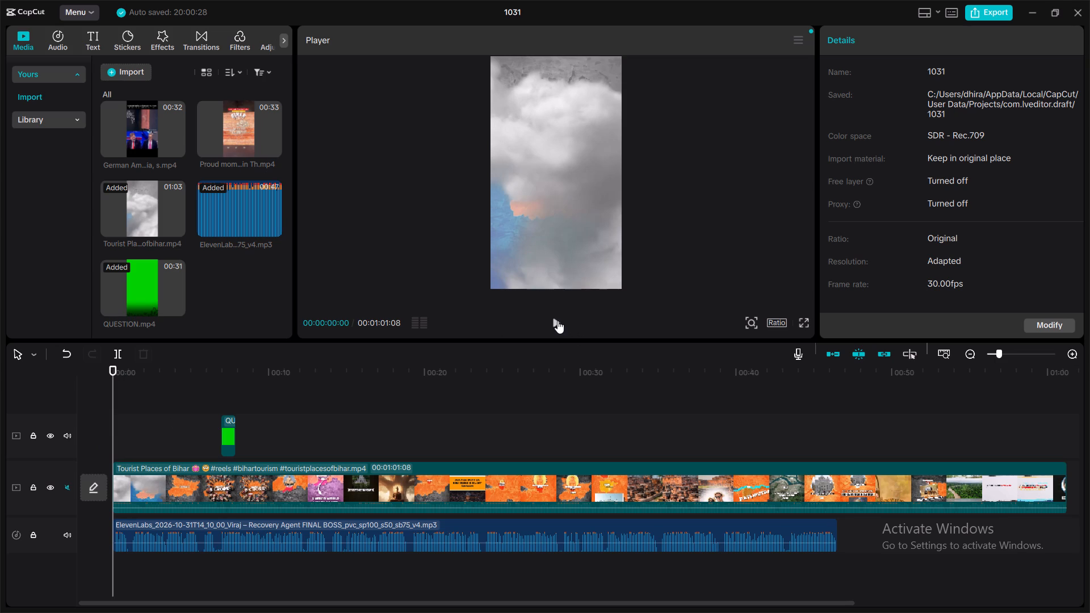
click(557, 321)
click(557, 321)
click(557, 321)
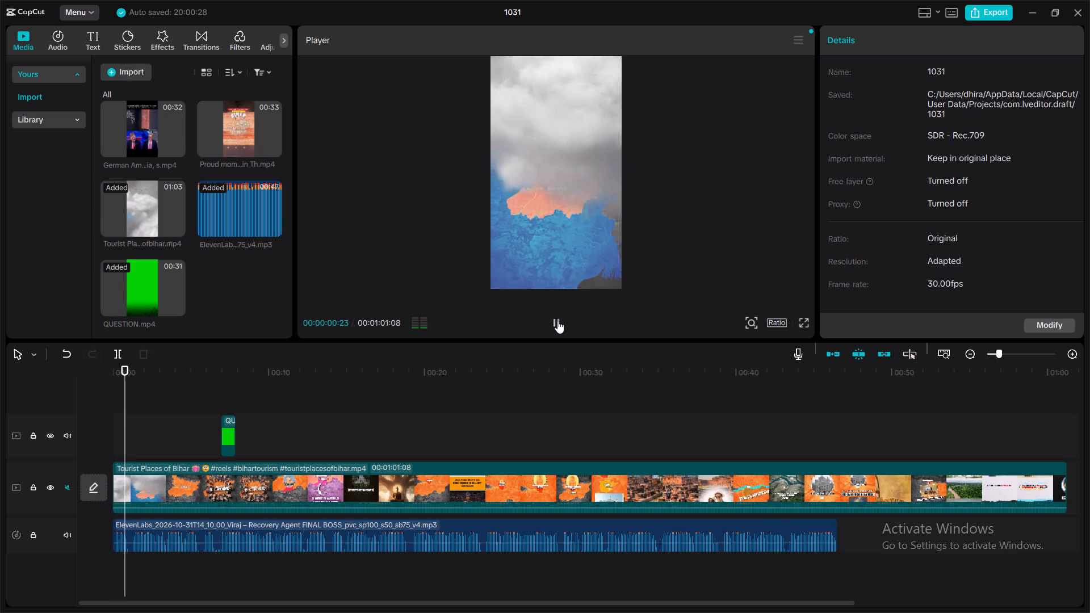
click(557, 321)
click(557, 321)
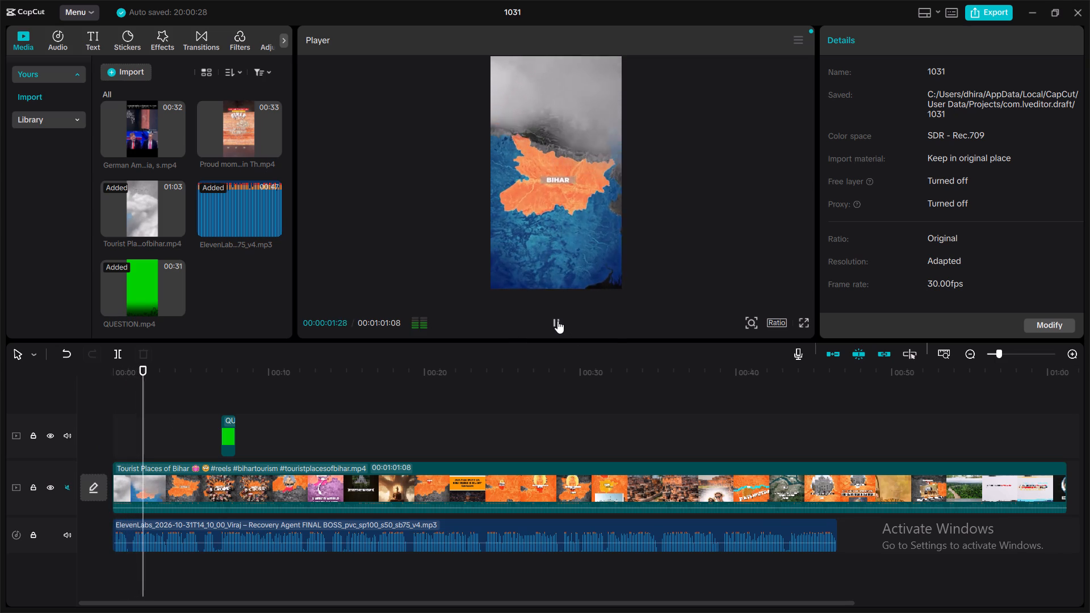
click(557, 321)
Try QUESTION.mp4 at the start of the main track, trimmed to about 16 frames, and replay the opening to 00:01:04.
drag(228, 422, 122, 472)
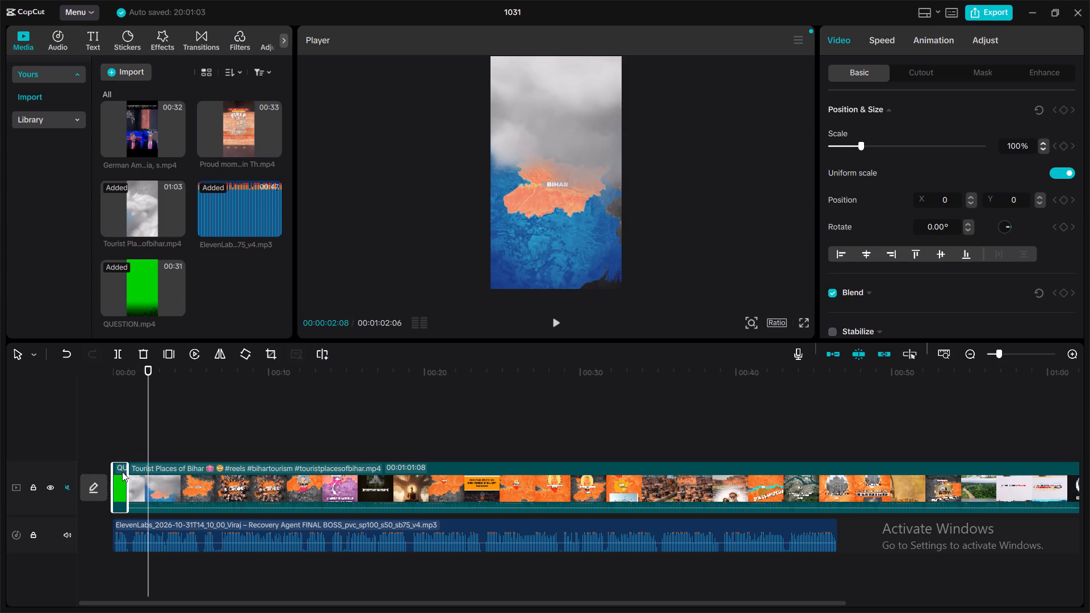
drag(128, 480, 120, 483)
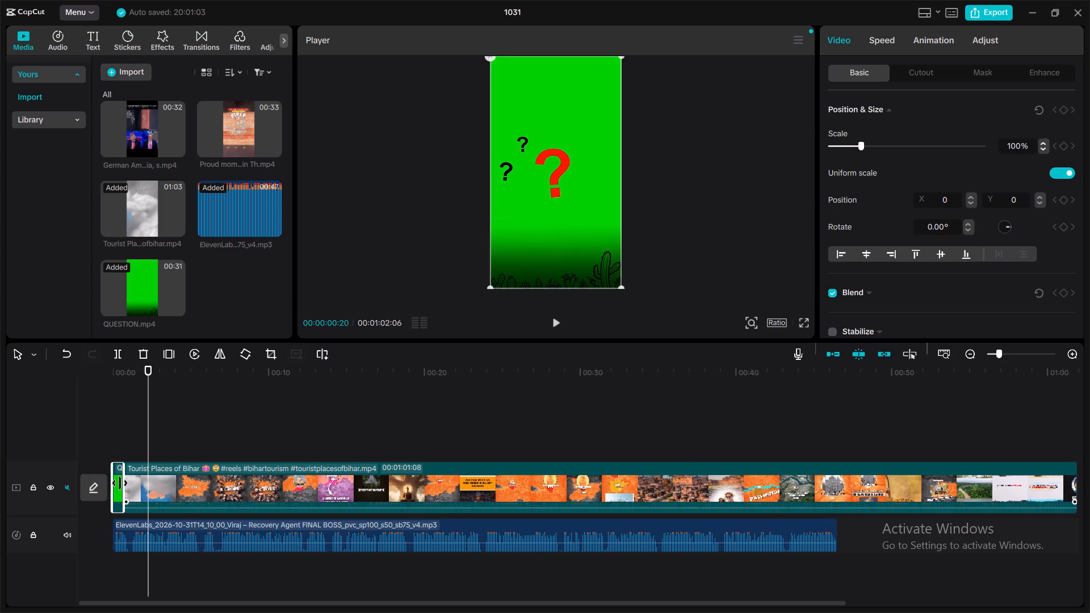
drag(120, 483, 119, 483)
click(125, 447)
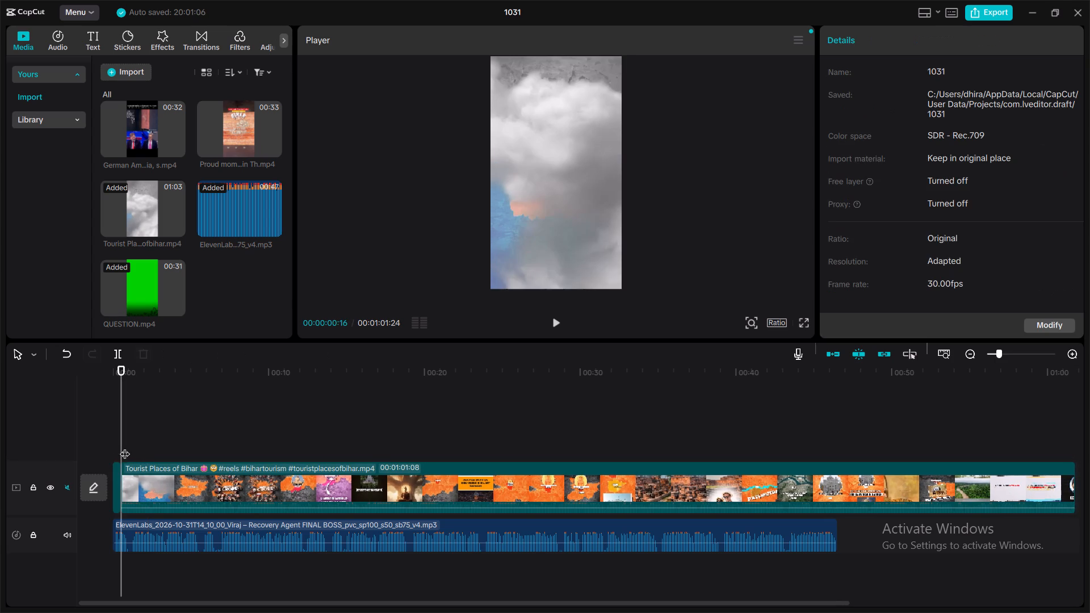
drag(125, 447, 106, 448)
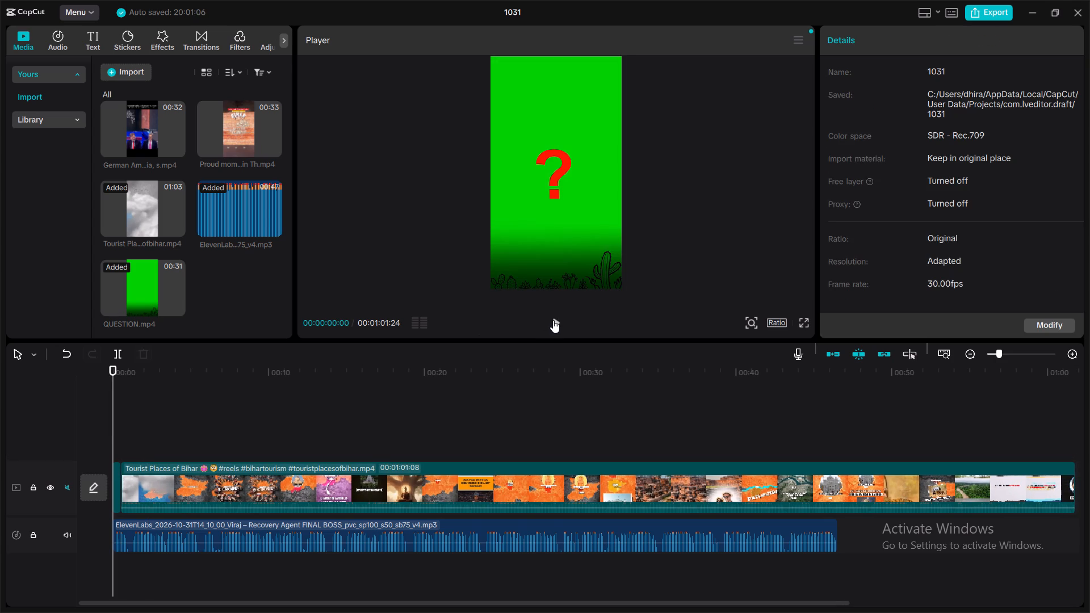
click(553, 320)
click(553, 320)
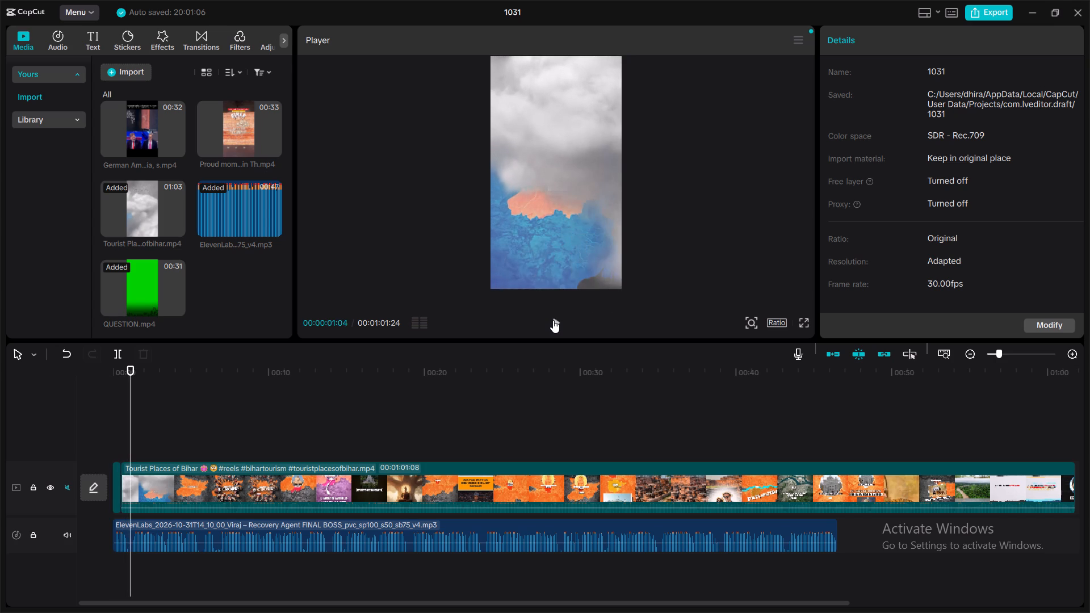
Delete the QUESTION.mp4 clip from the start of the main track.
click(116, 475)
key(BackSpace)
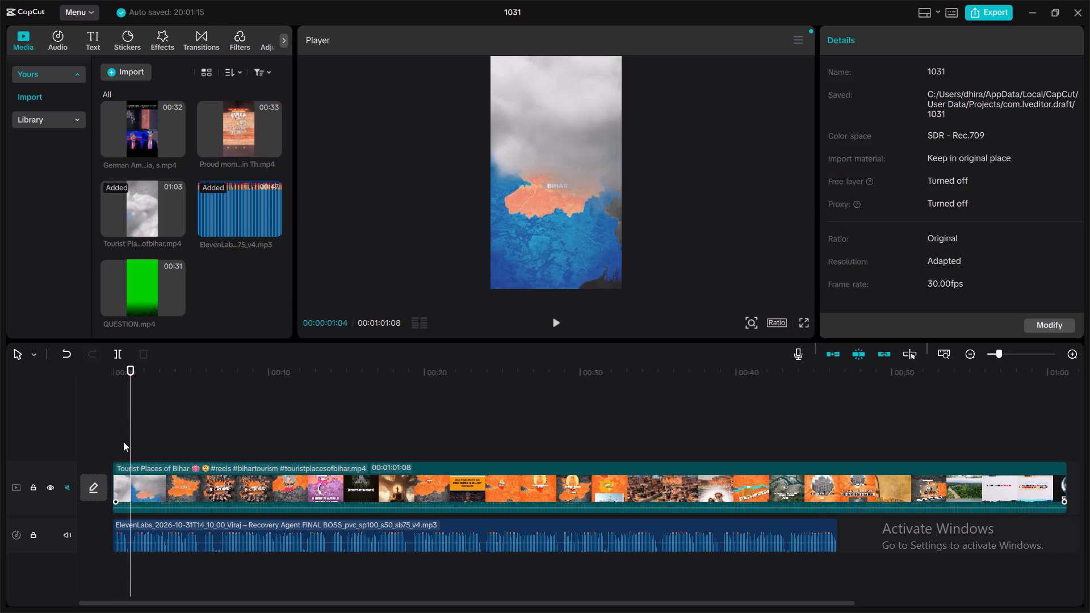
Replay the opening against the voiceover and split the Tourist Places of Bihar clip at 00:02:15.
drag(128, 421, 99, 429)
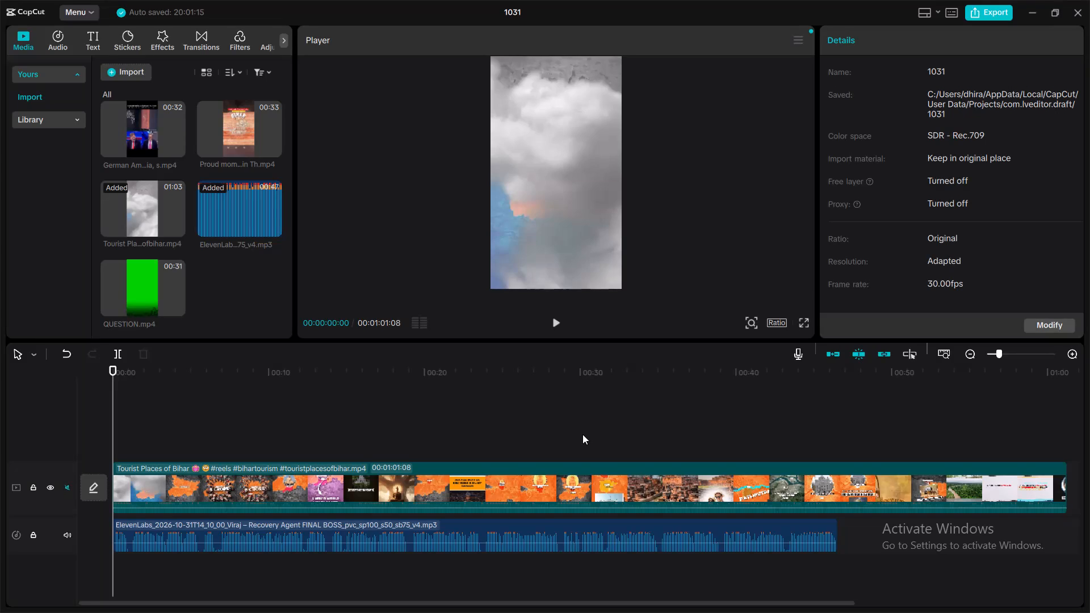
click(203, 418)
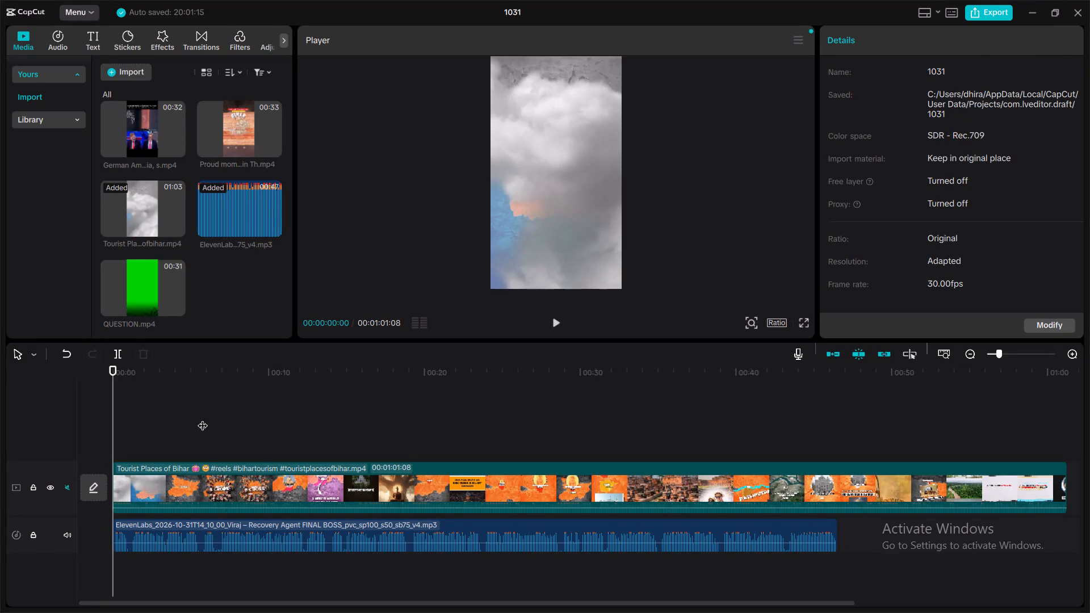
click(203, 418)
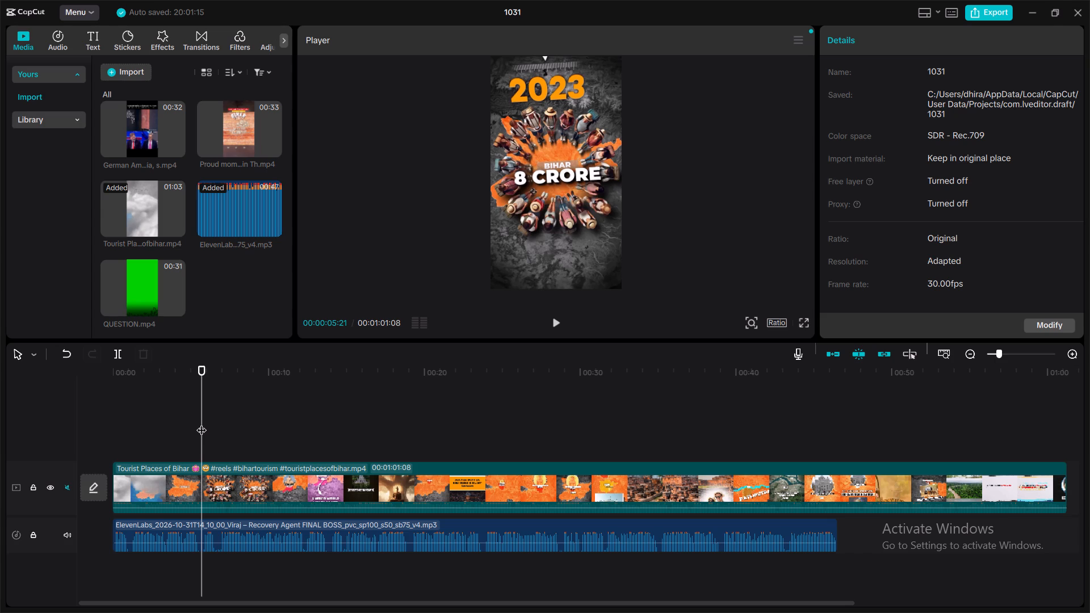
drag(202, 423, 41, 428)
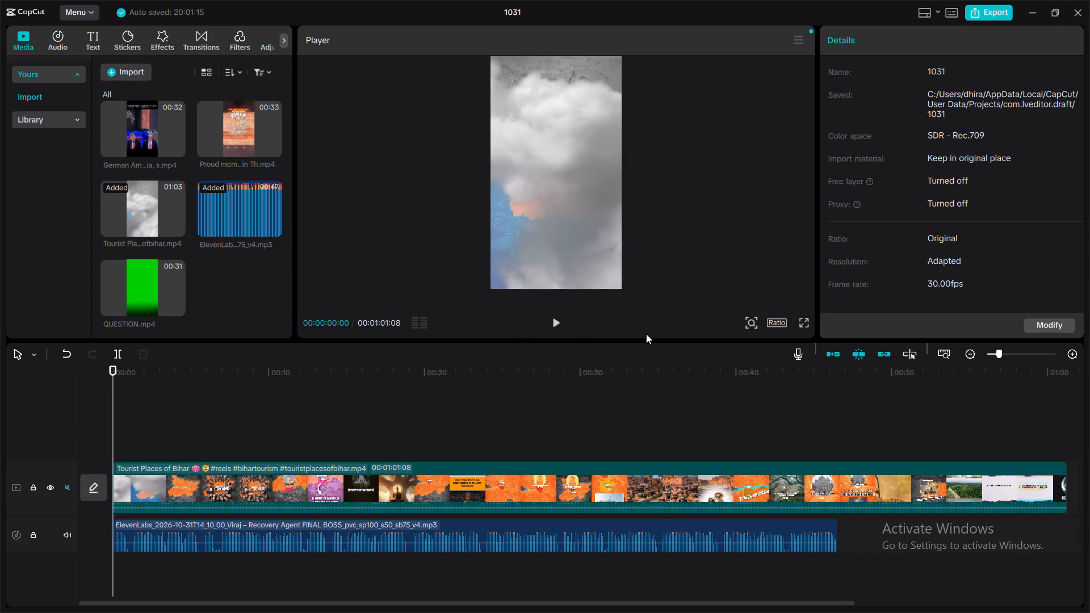
click(559, 318)
click(559, 318)
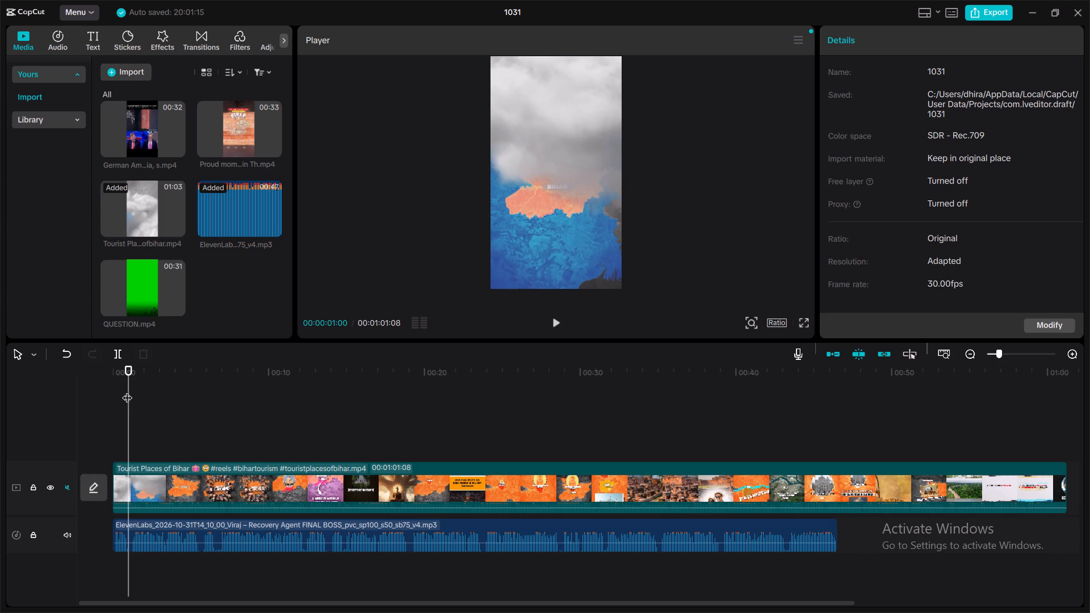
drag(128, 391, 108, 397)
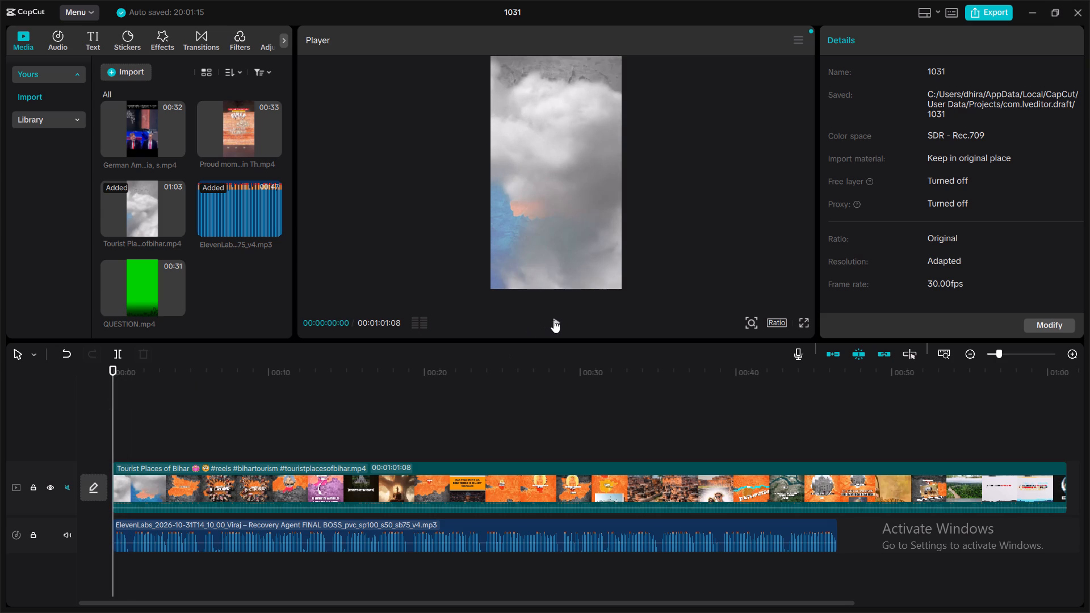
click(555, 321)
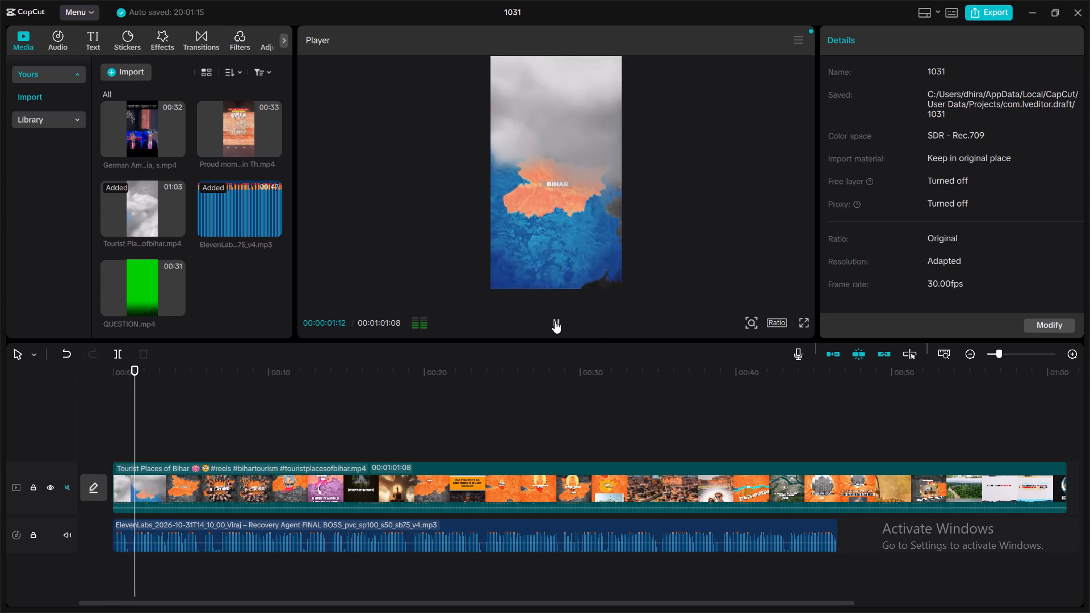
click(555, 321)
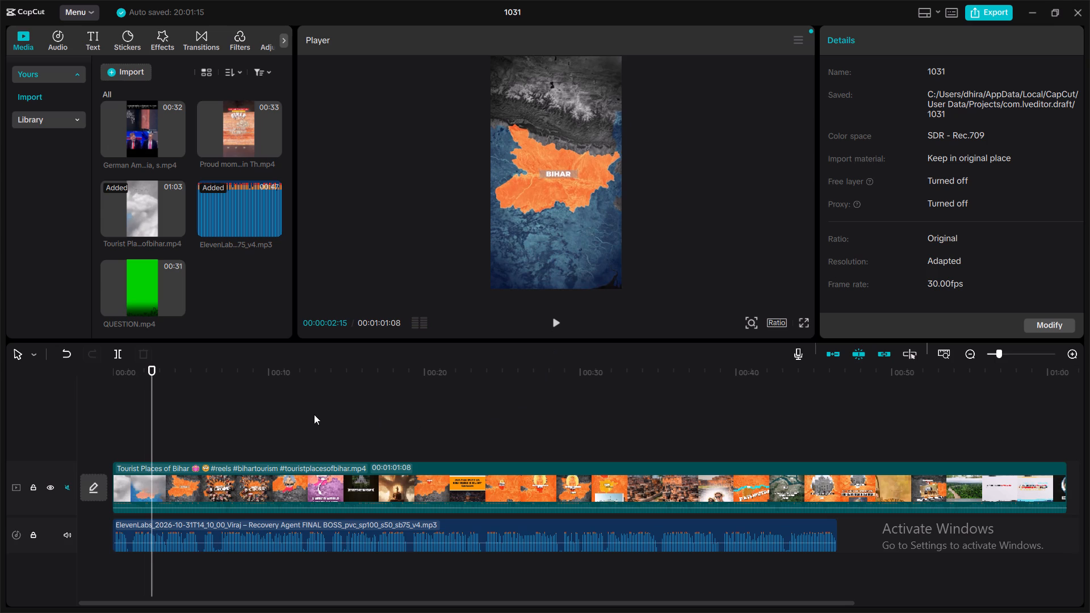
click(119, 353)
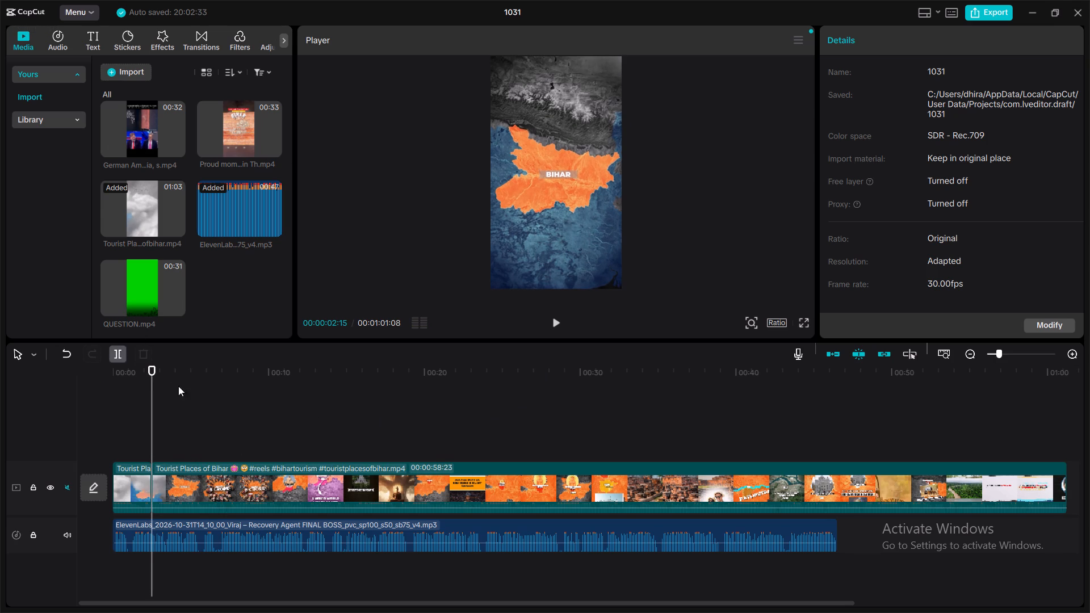
Move the long remainder of the Tourist Places of Bihar clip to a track above, starting at about 00:09:24.
drag(230, 467, 337, 420)
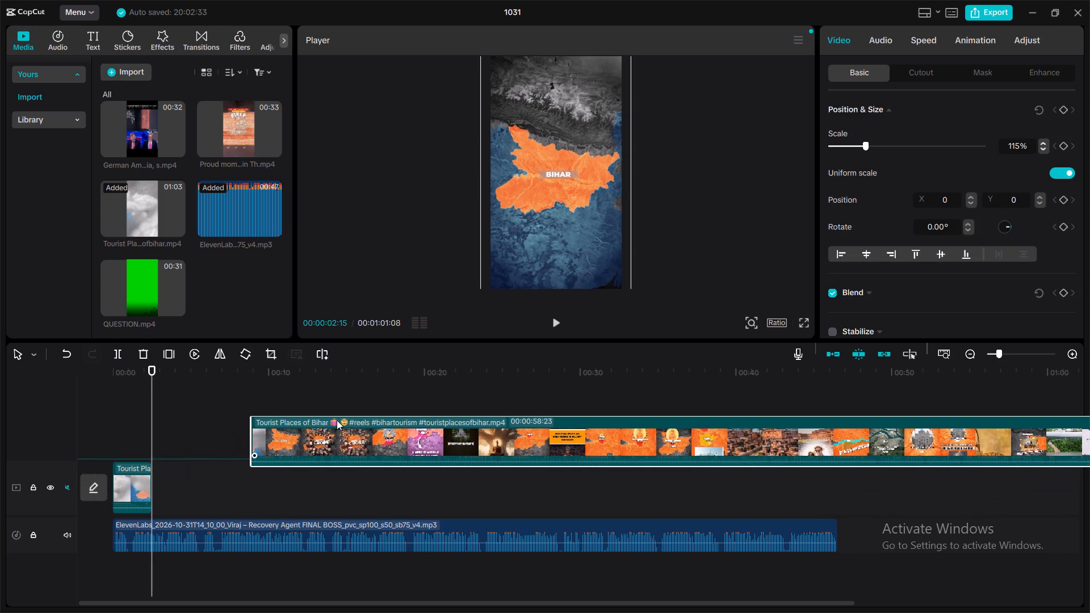
drag(337, 420, 343, 417)
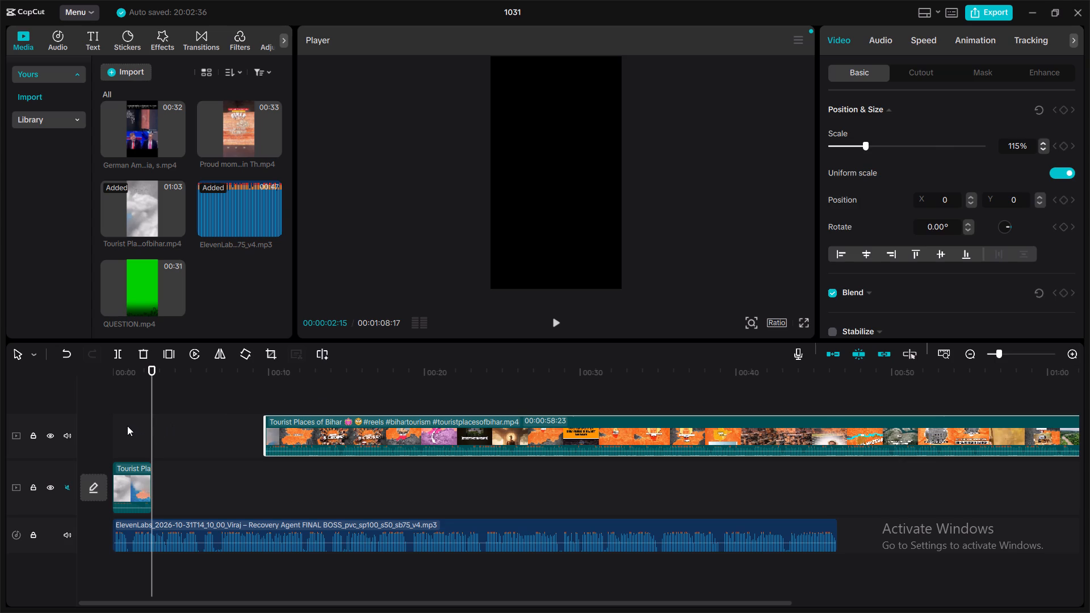
Replay the short opening piece on the main track and split it at 00:00:26.
click(127, 422)
drag(127, 422, 103, 425)
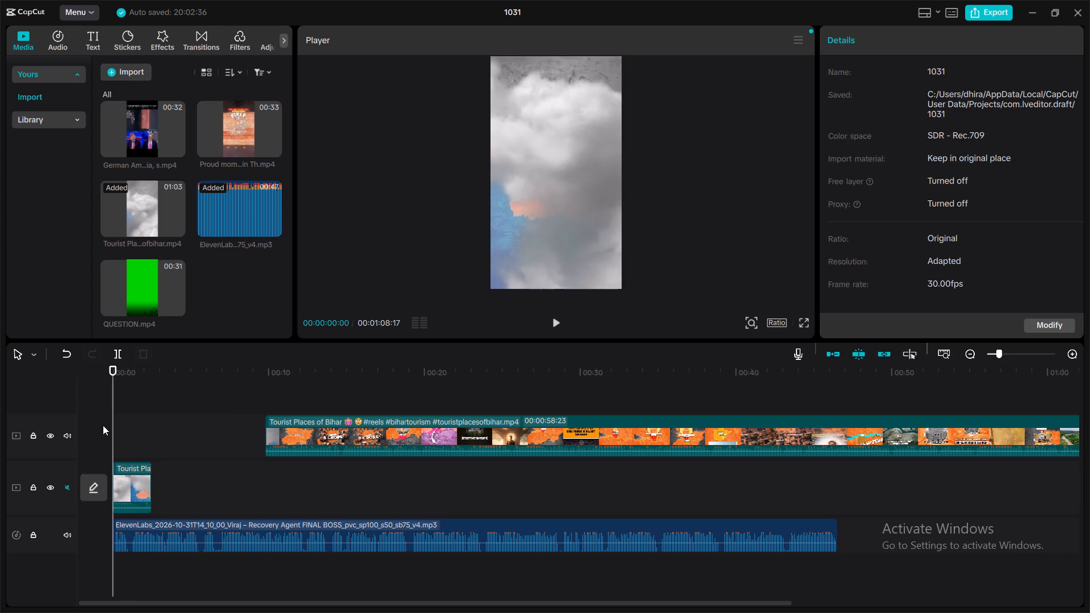
click(559, 316)
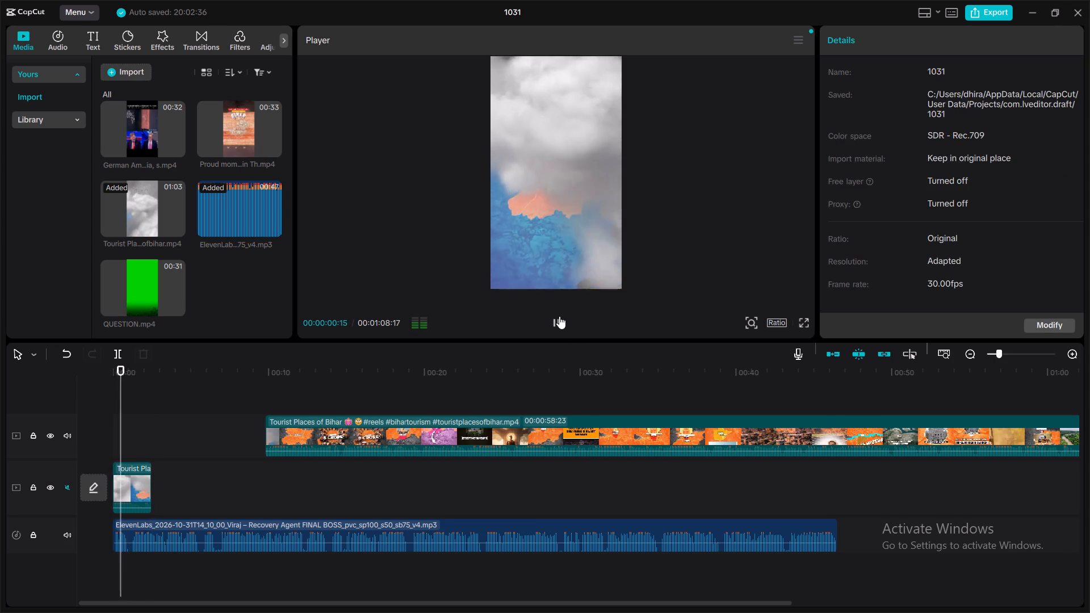
click(559, 316)
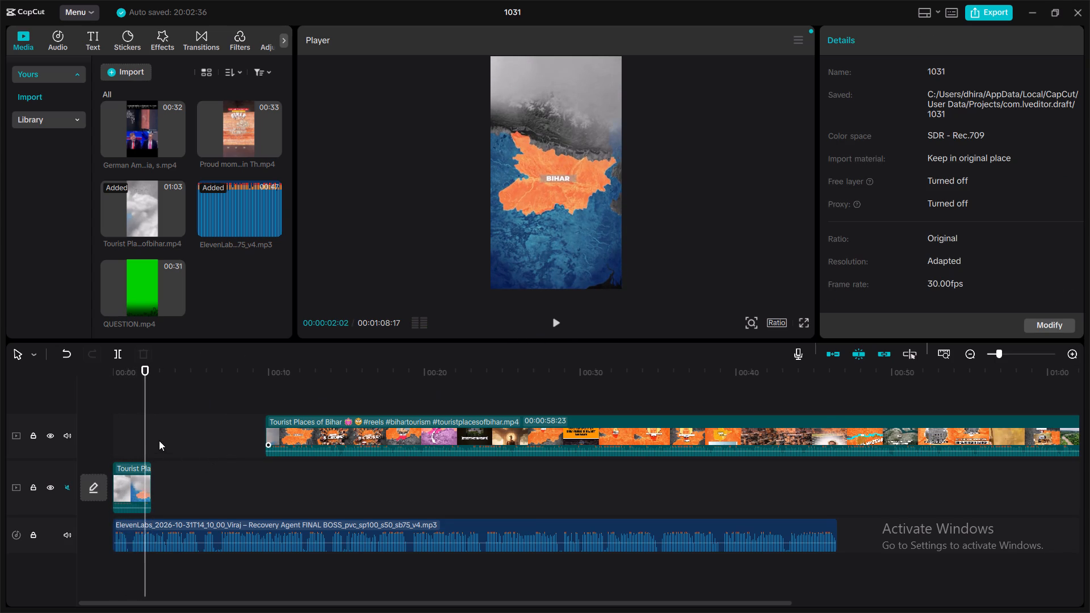
click(291, 398)
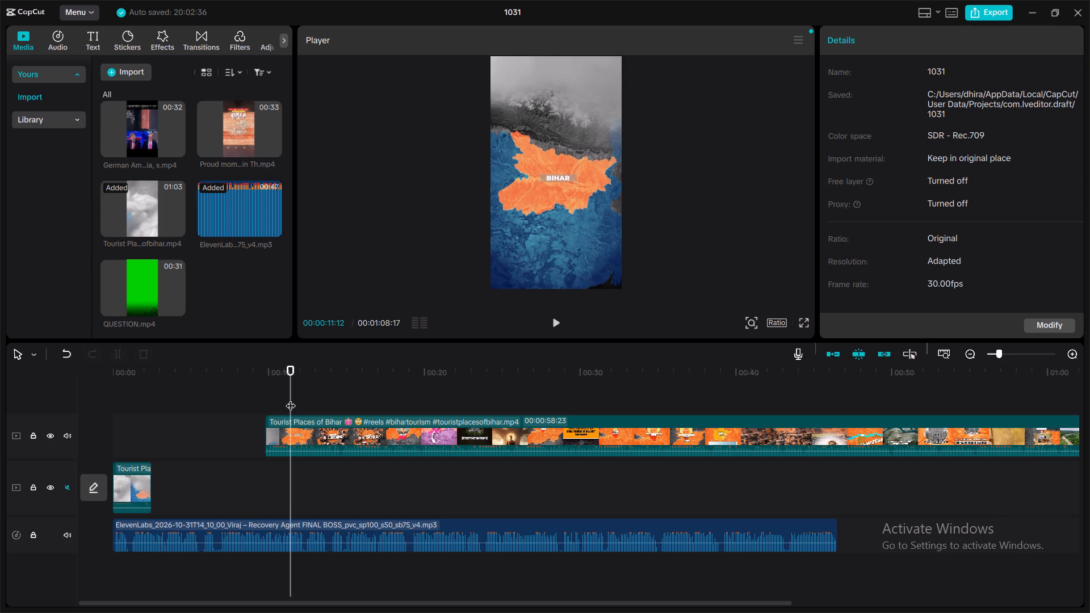
drag(291, 398, 82, 400)
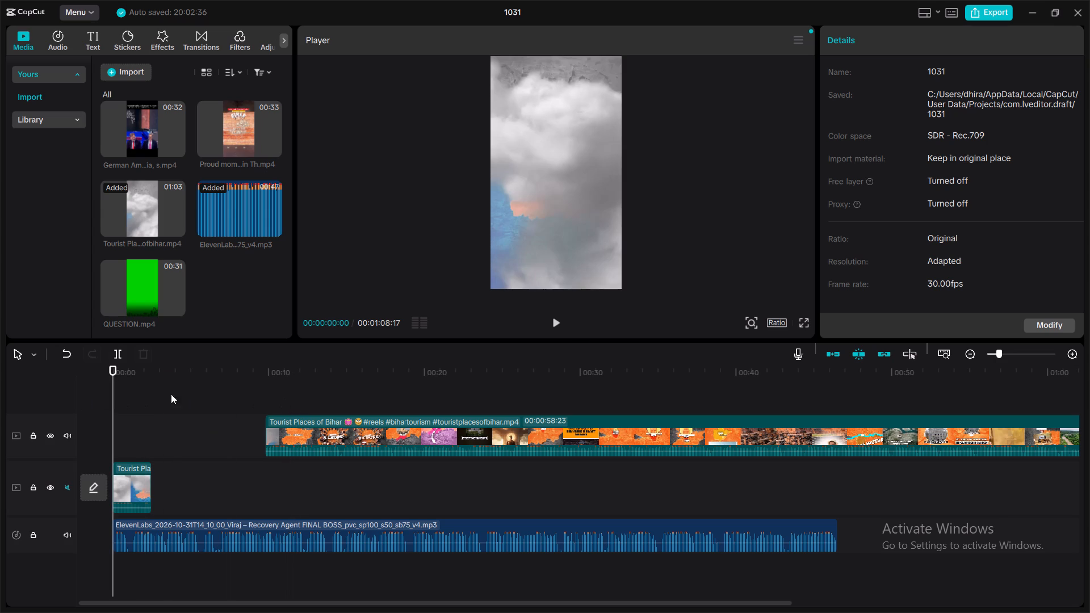
click(557, 319)
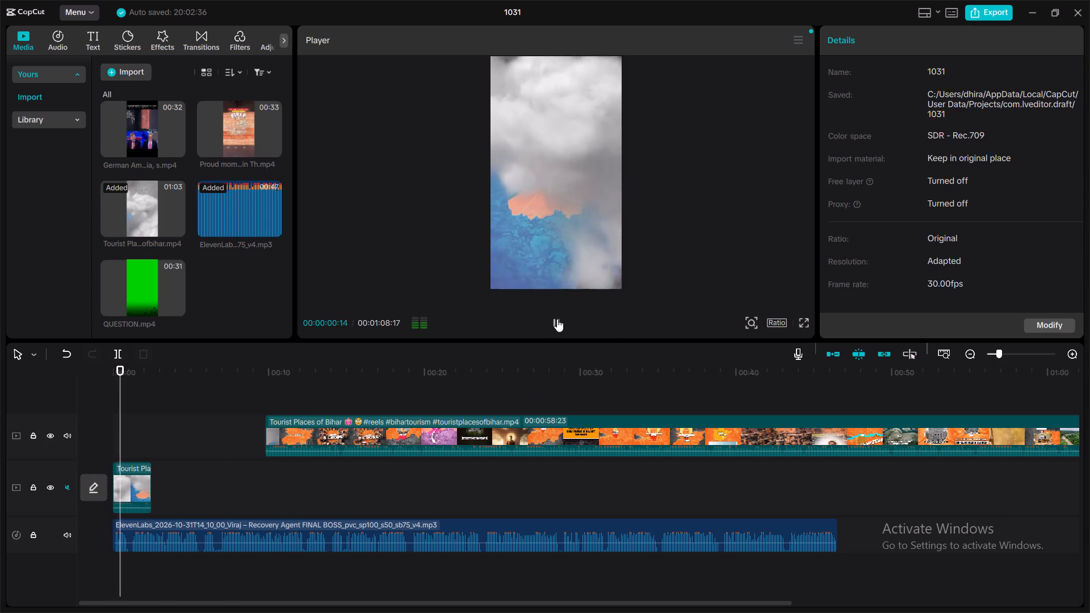
click(557, 319)
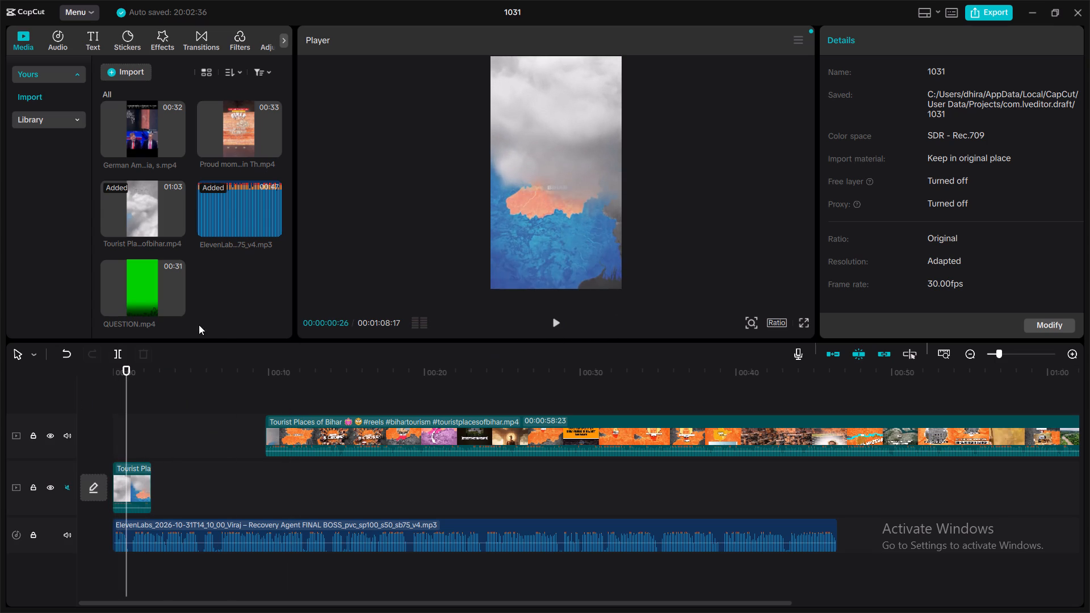
click(112, 350)
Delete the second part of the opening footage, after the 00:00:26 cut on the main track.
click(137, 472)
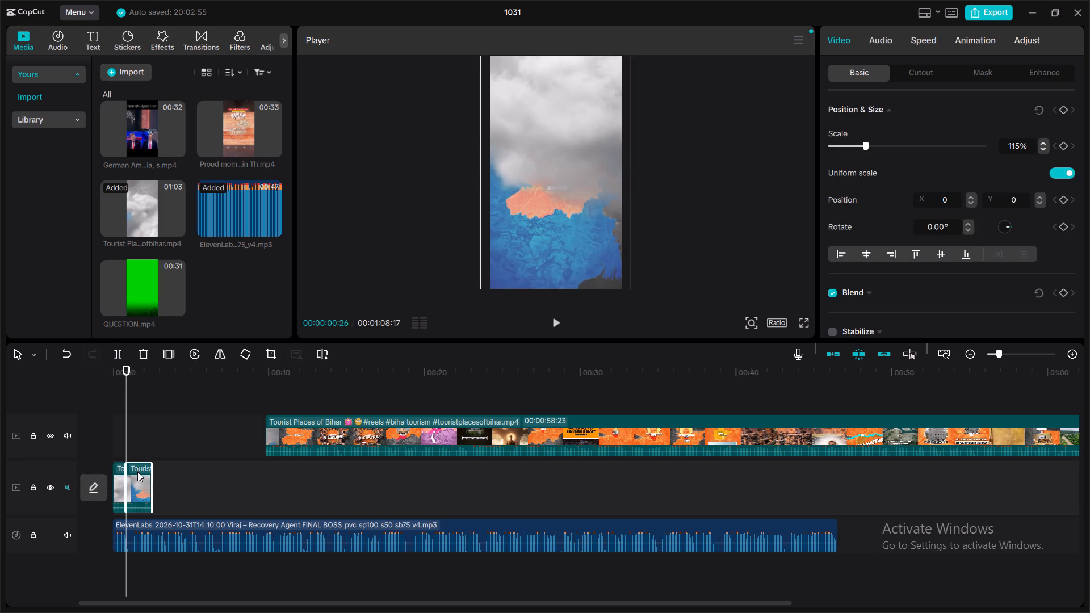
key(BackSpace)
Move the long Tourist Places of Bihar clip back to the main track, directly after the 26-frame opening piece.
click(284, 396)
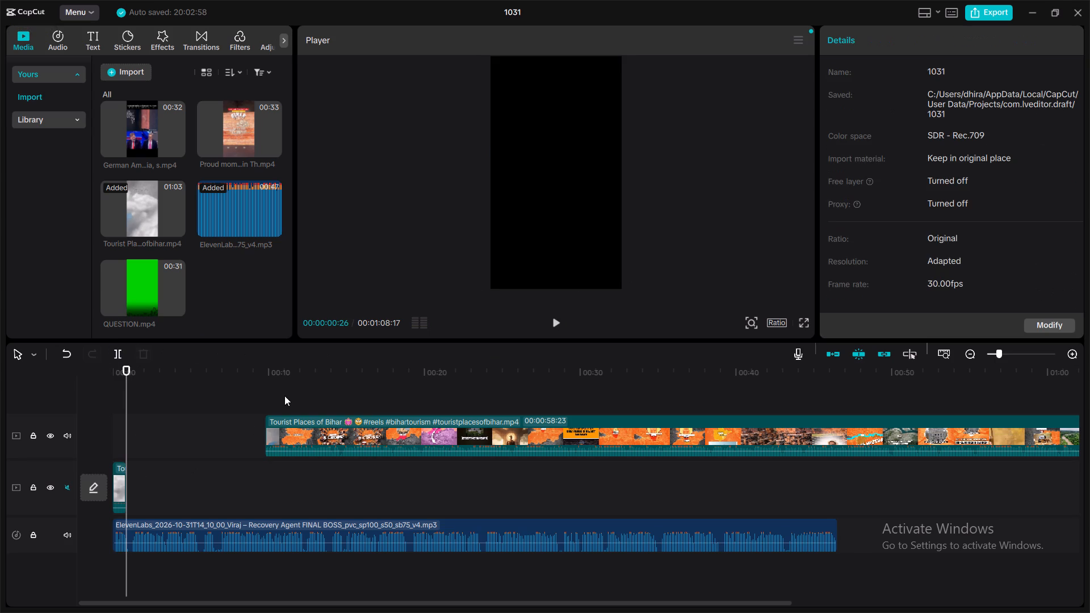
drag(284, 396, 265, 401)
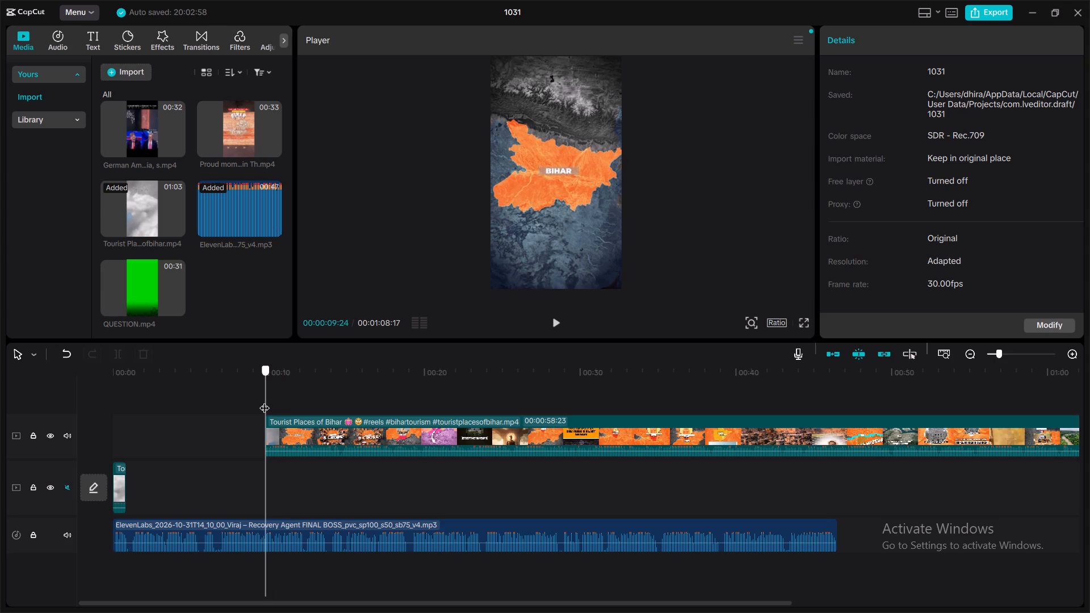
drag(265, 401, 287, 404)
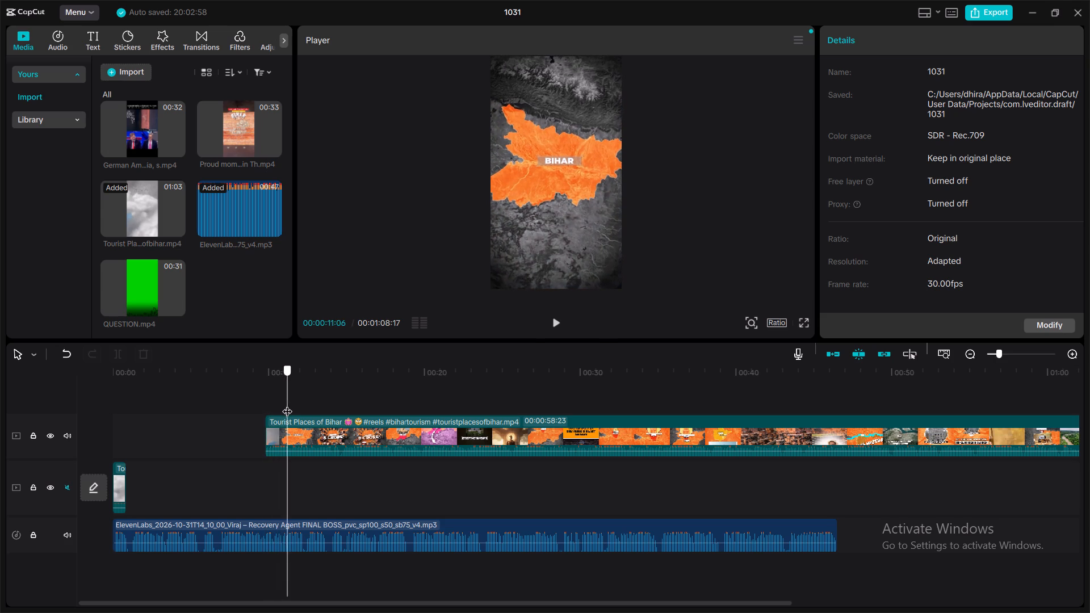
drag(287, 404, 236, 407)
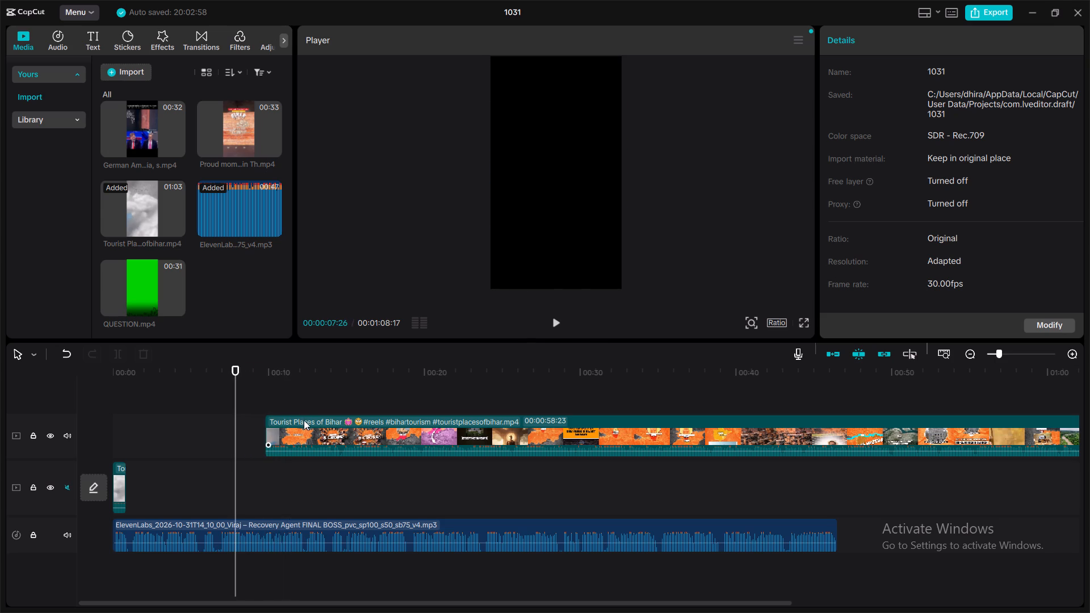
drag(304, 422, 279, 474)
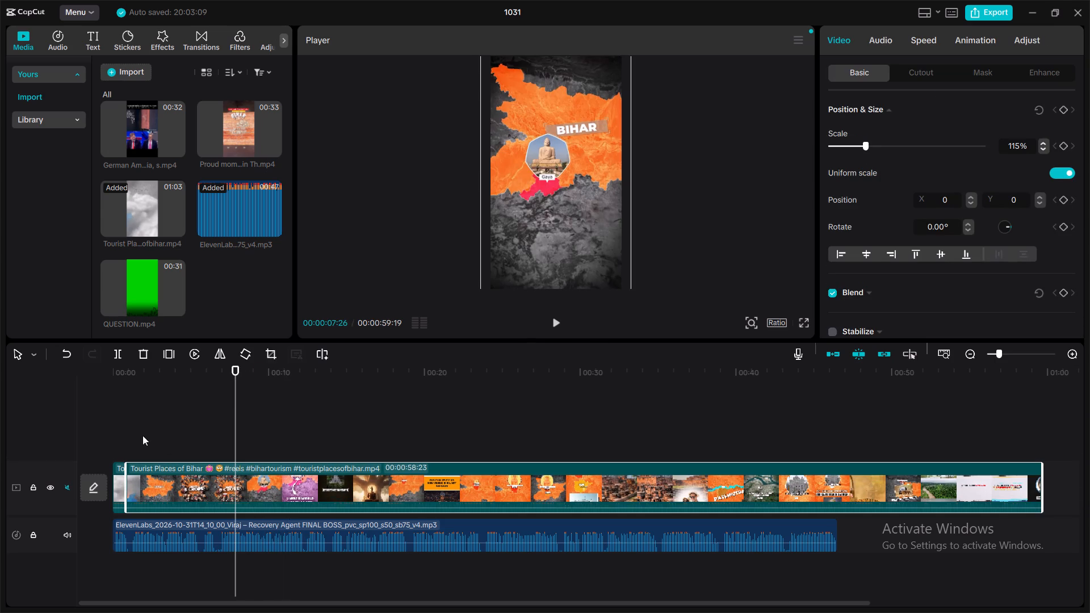
Replay the shortened opening from the start to 00:03:05 to check the cut against the voiceover.
click(111, 425)
drag(135, 418, 103, 424)
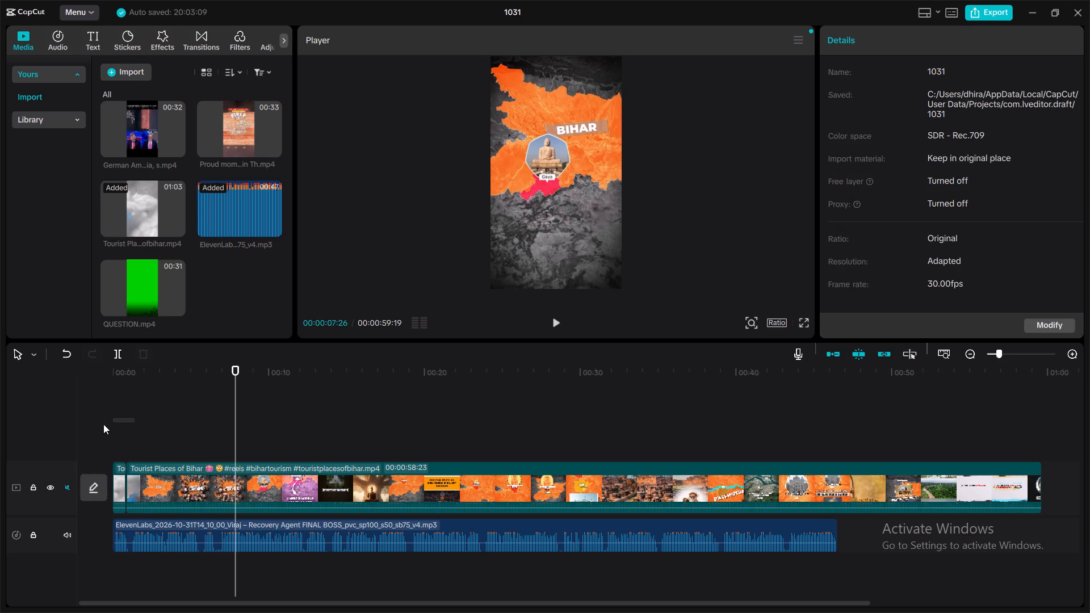
drag(103, 424, 90, 425)
click(129, 391)
click(129, 391)
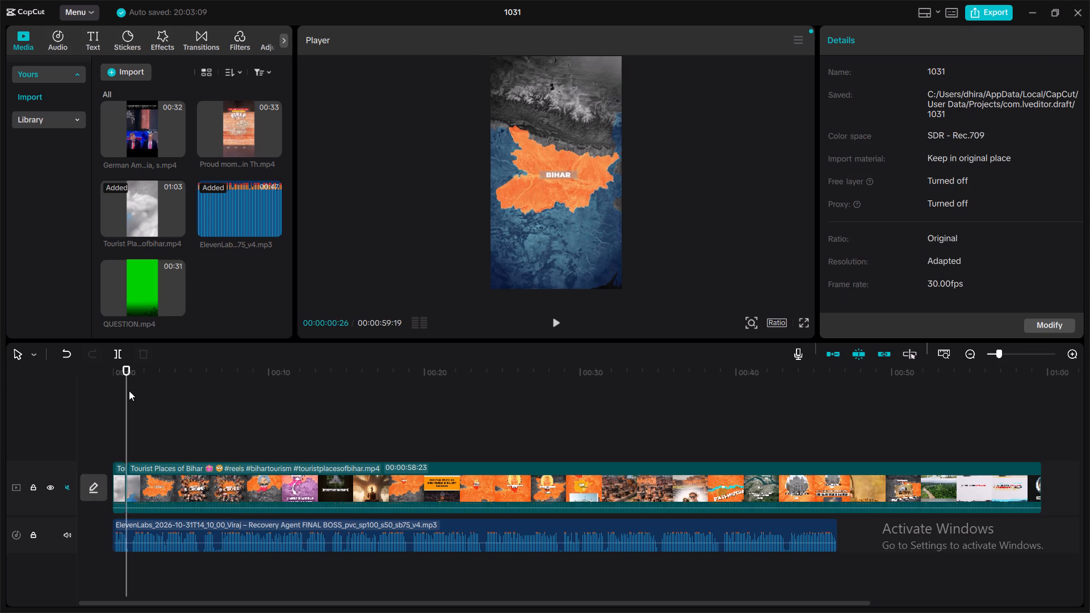
drag(129, 391, 102, 399)
click(554, 318)
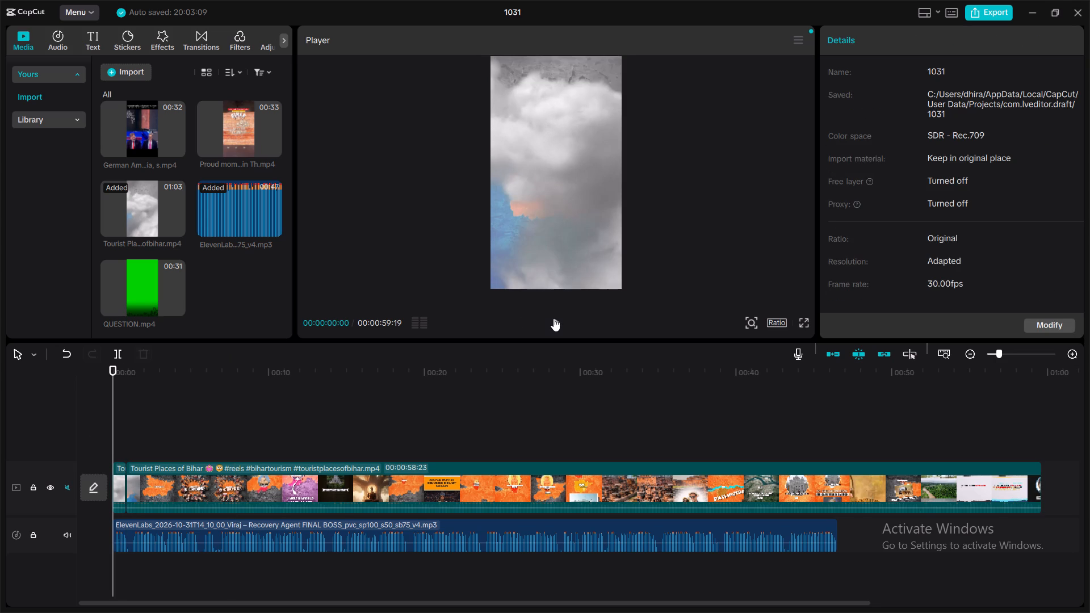
click(554, 318)
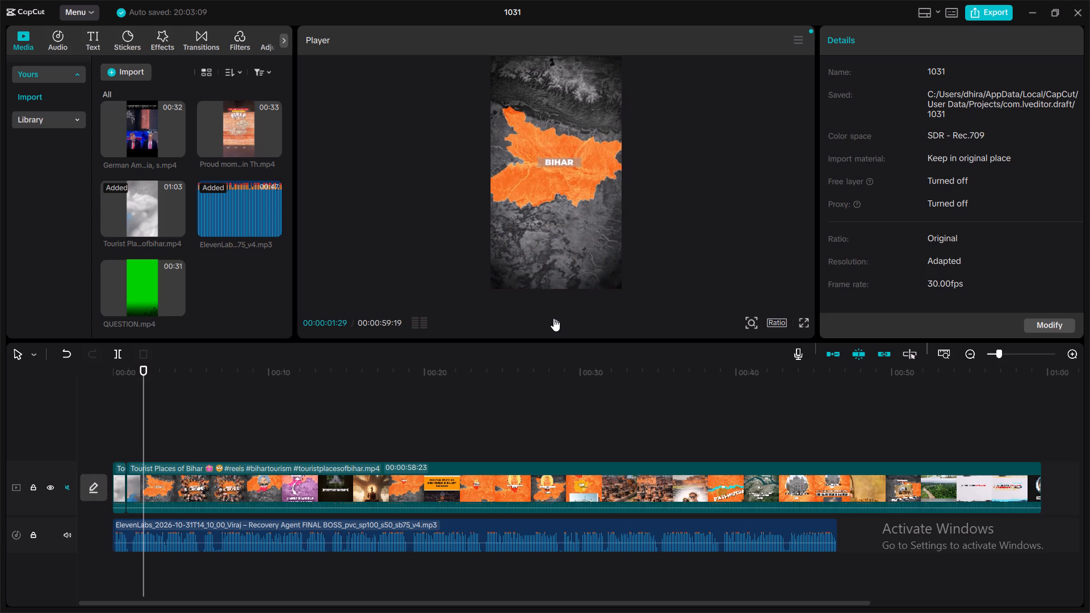
click(554, 318)
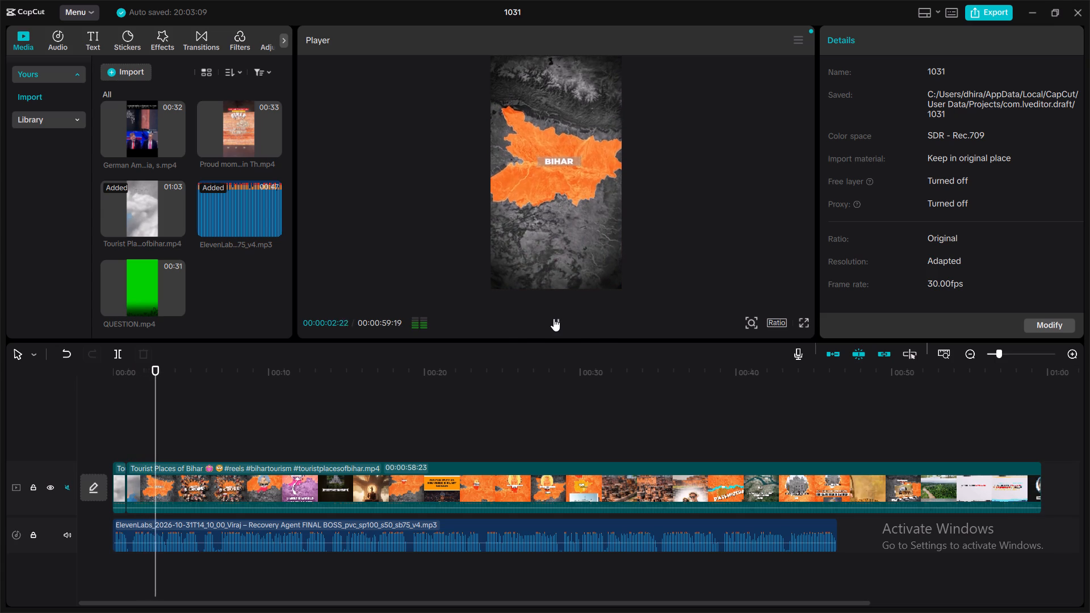
click(554, 318)
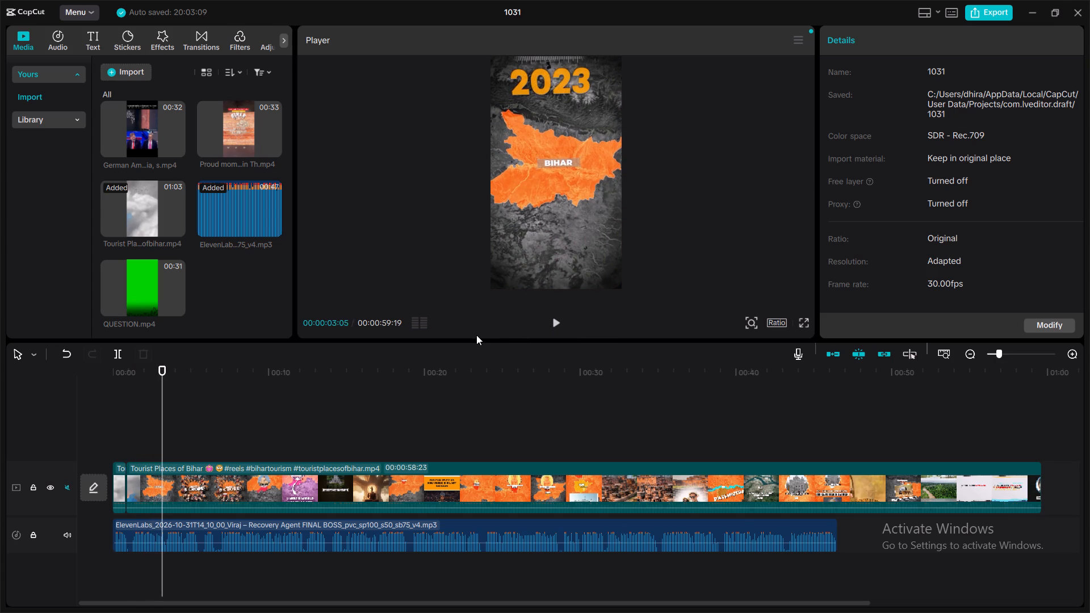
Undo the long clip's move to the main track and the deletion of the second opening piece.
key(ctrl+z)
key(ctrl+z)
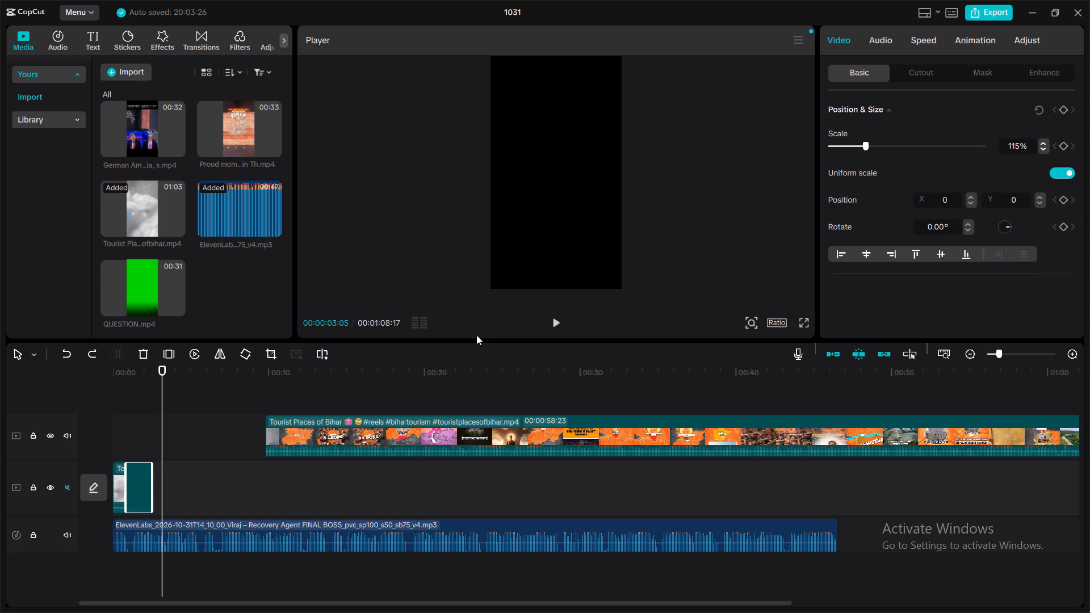
Replay the restored opening from the start to 00:02:26 to check the footage against the voiceover.
drag(162, 370, 154, 371)
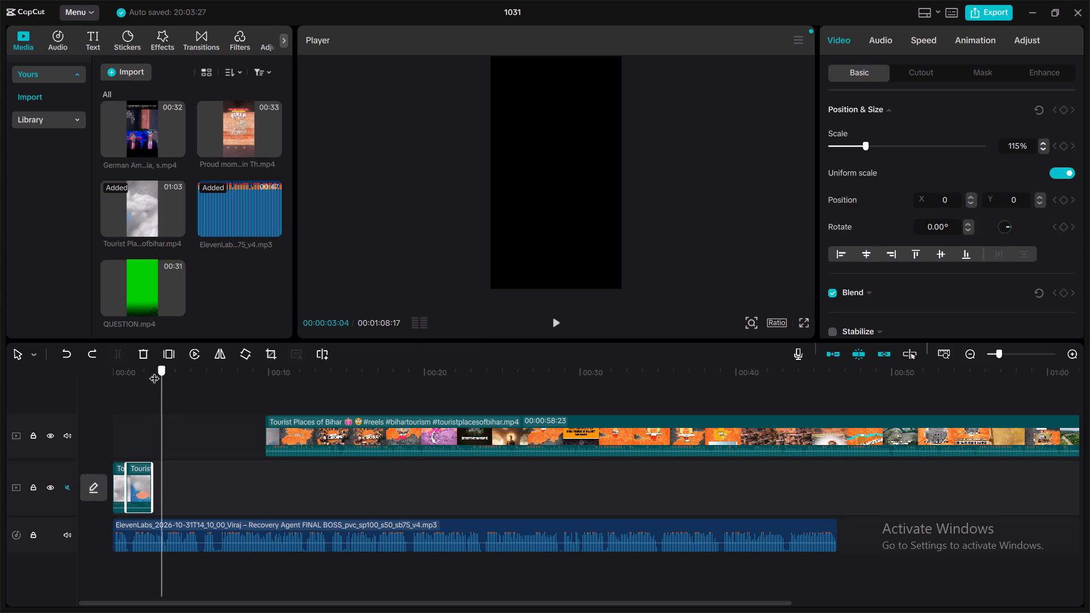
drag(154, 371, 104, 383)
click(557, 320)
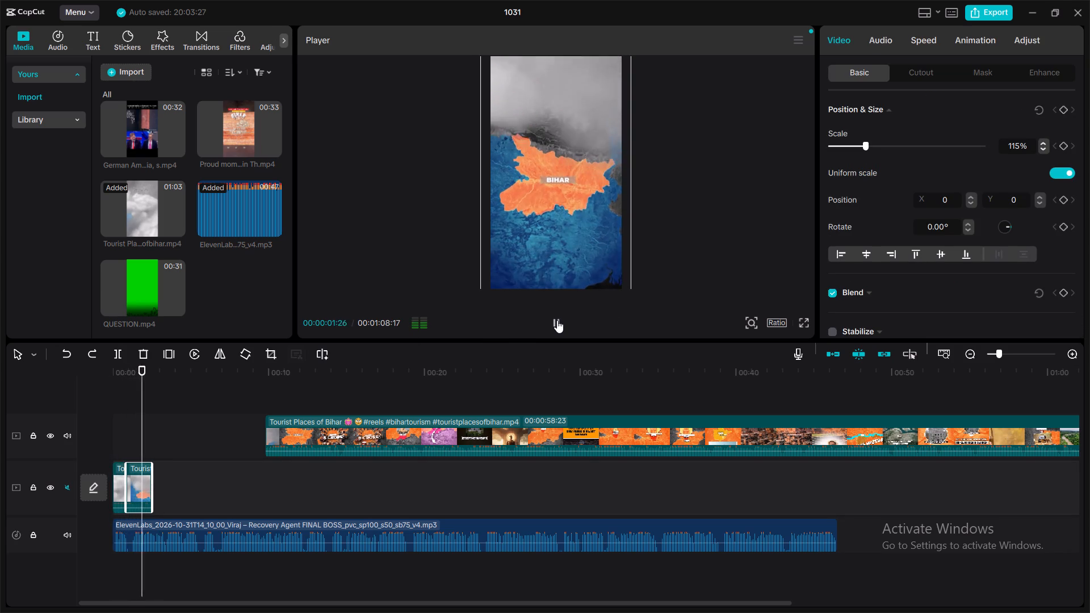
click(557, 320)
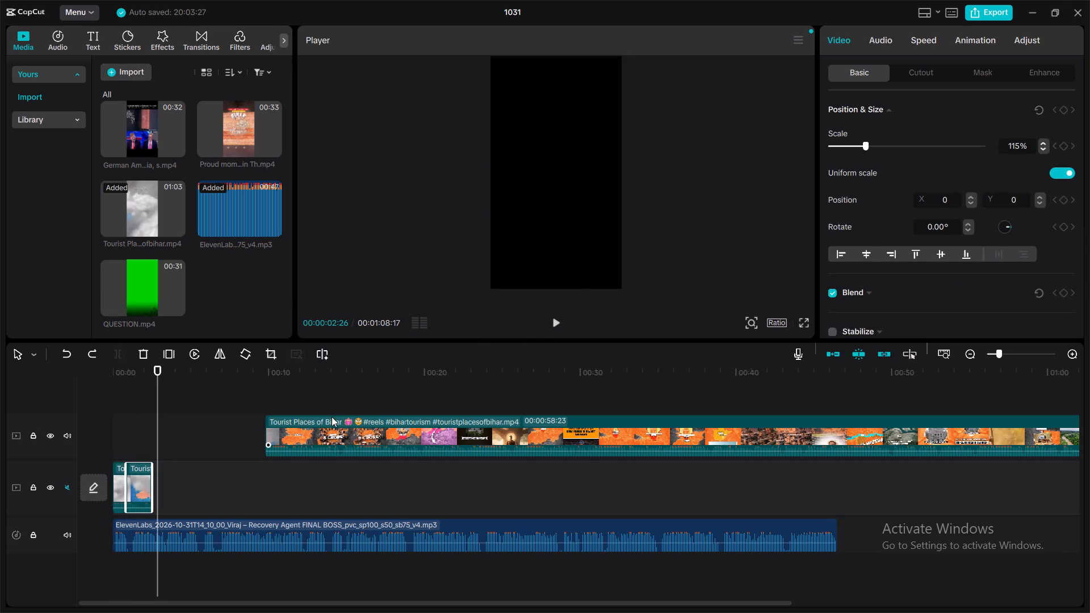
Move the long Tourist Places of Bihar clip back to the main track, directly after the second opening piece.
drag(331, 417, 302, 471)
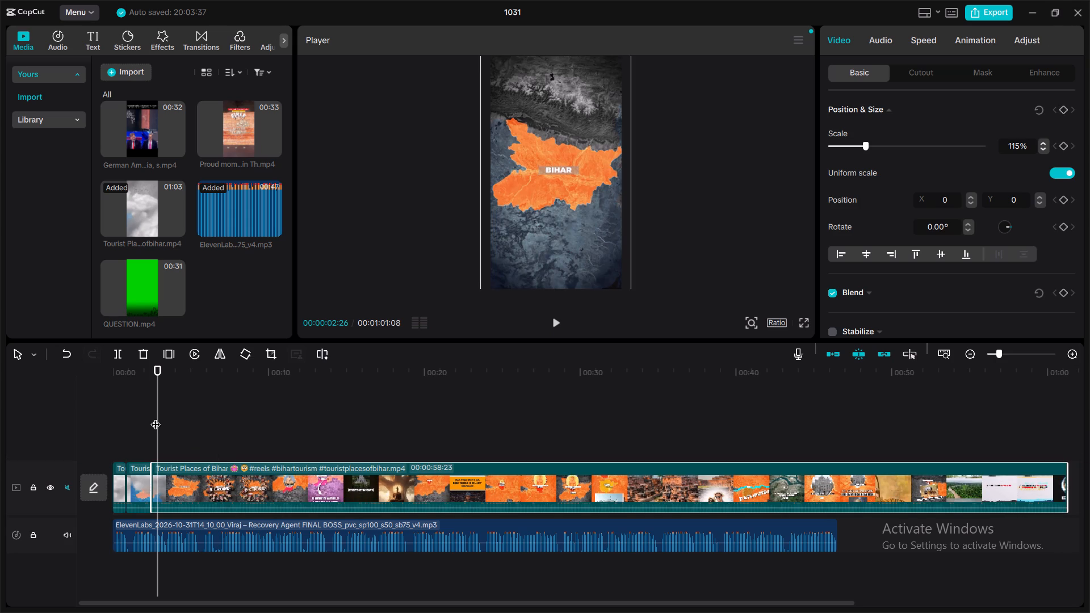
Play the footage against the voiceover and split the long Tourist Places of Bihar clip at 00:05:01.
click(558, 325)
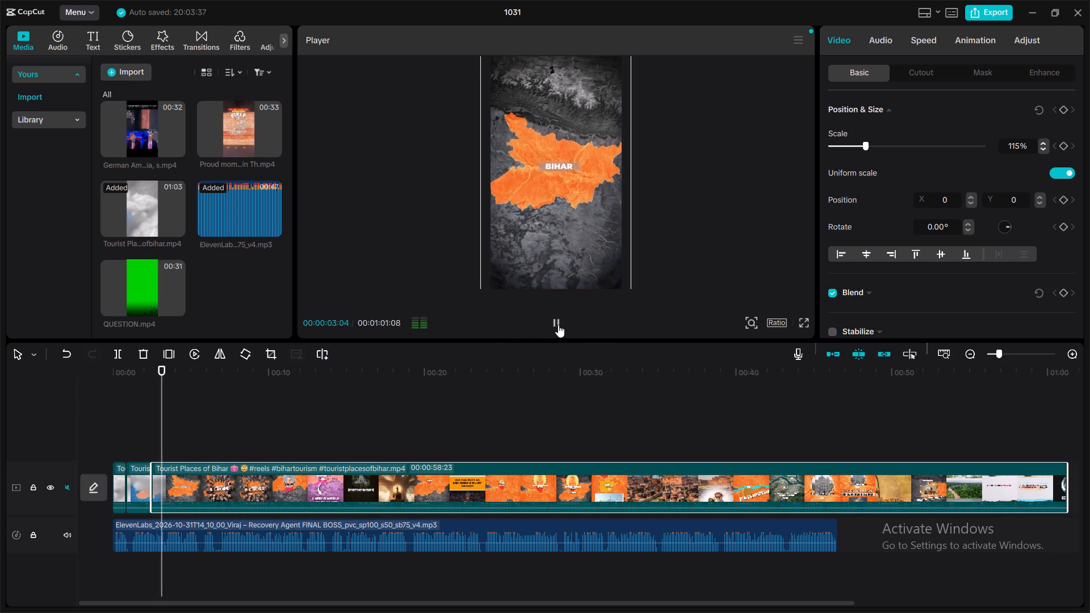
click(558, 325)
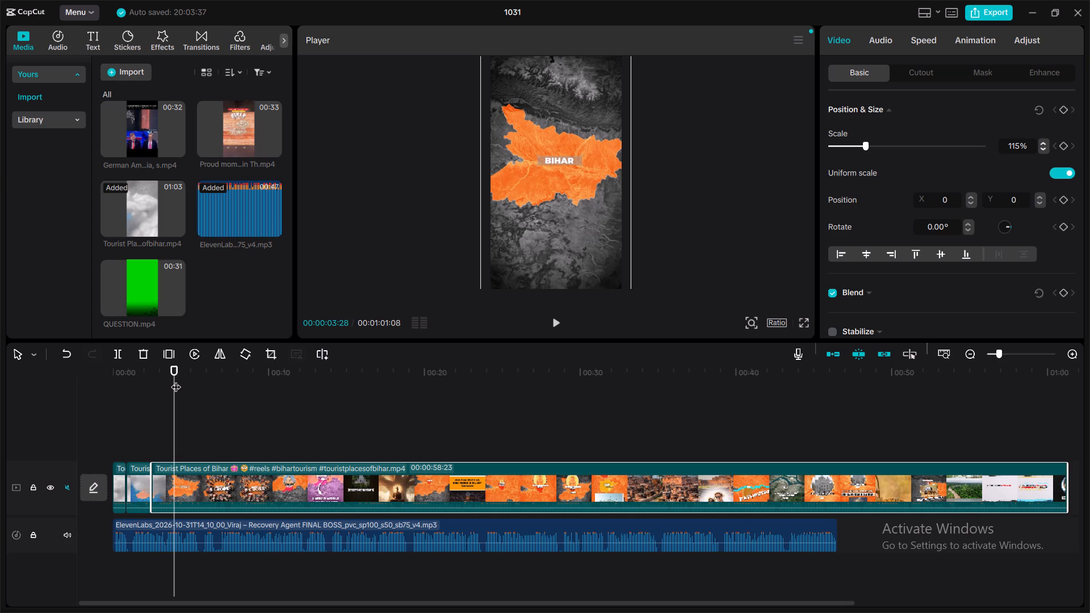
drag(176, 380, 130, 389)
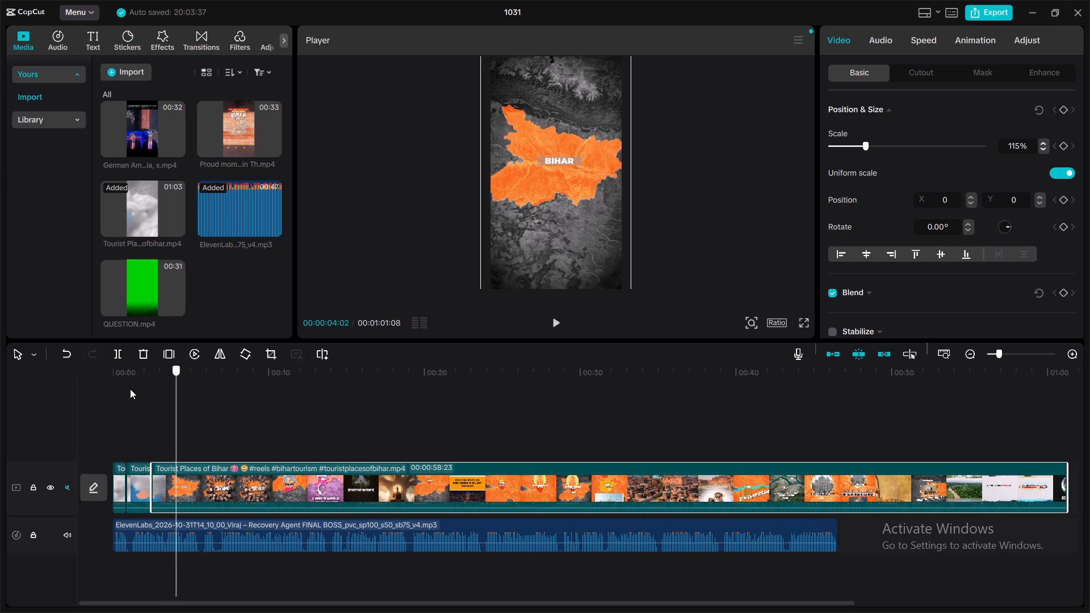
drag(130, 389, 96, 396)
click(556, 320)
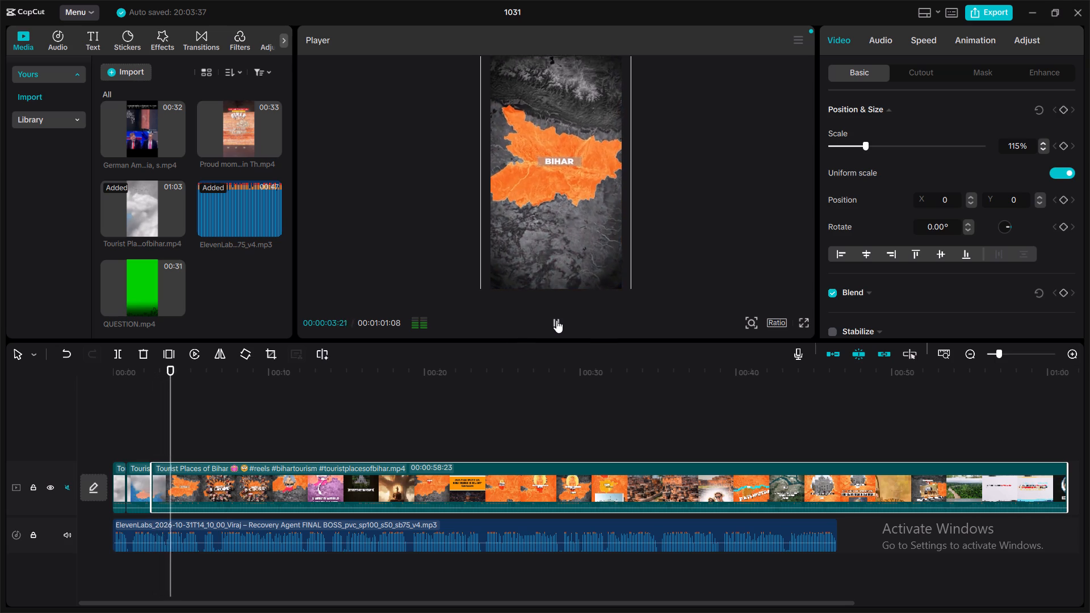
click(556, 320)
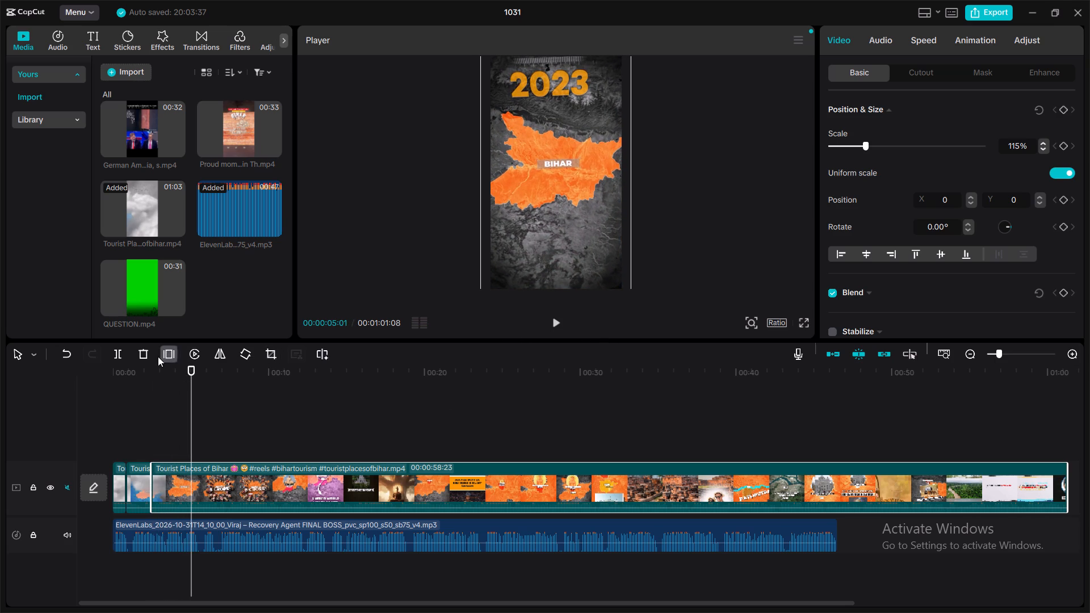
click(111, 356)
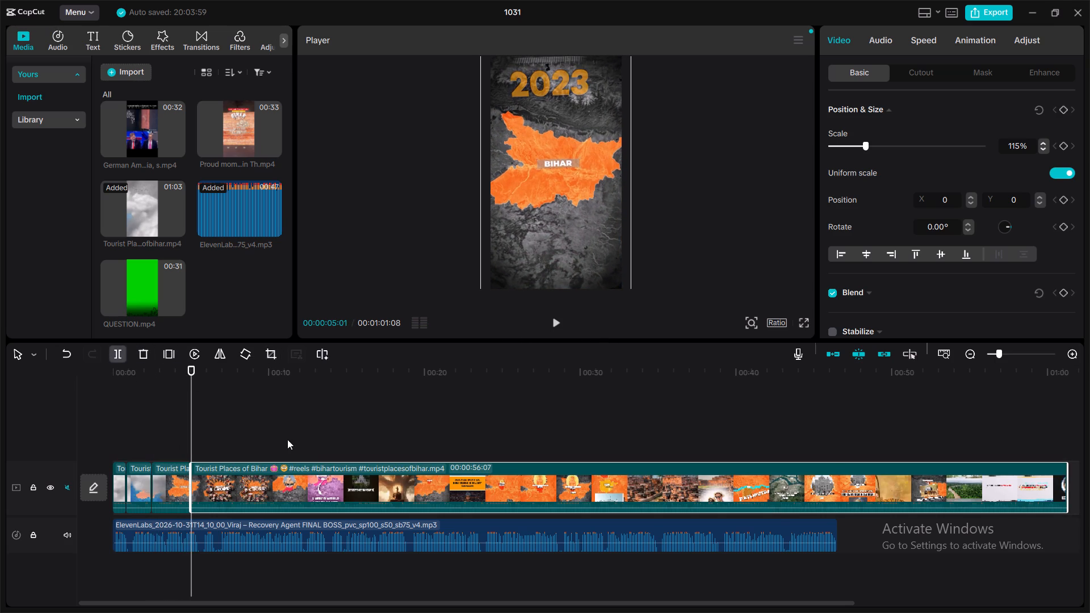
Move the long remainder after the split to a track above the main one, starting at about 11 seconds.
click(381, 490)
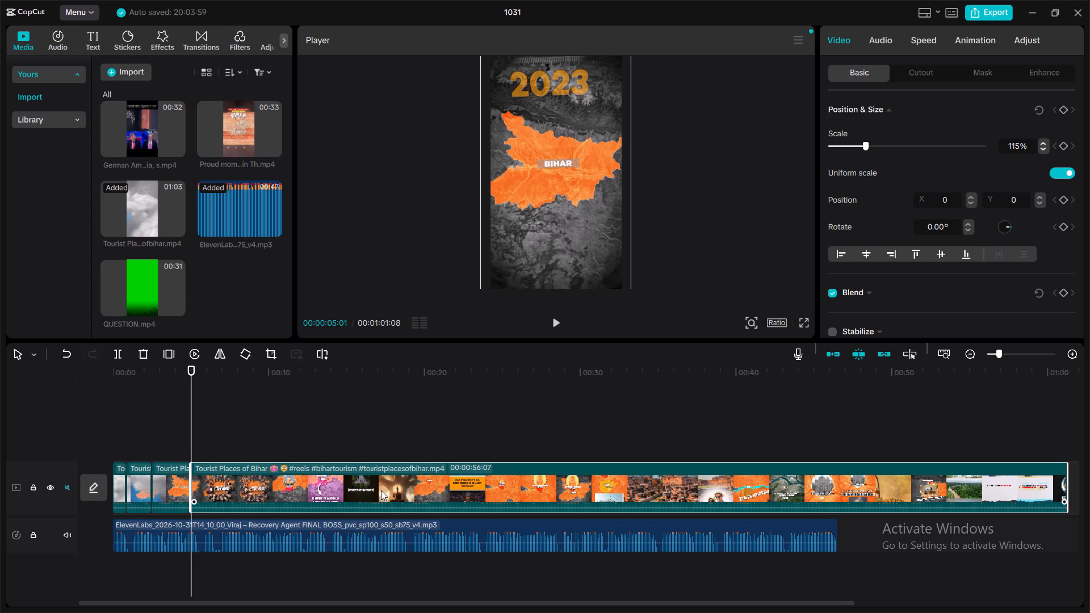
drag(445, 465, 522, 408)
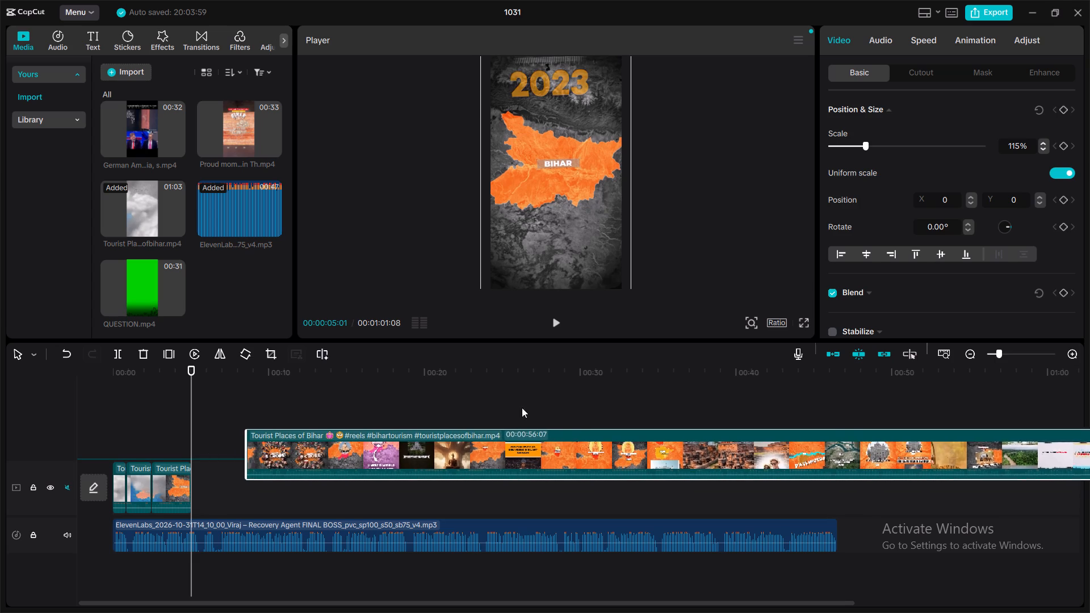
drag(522, 408, 536, 383)
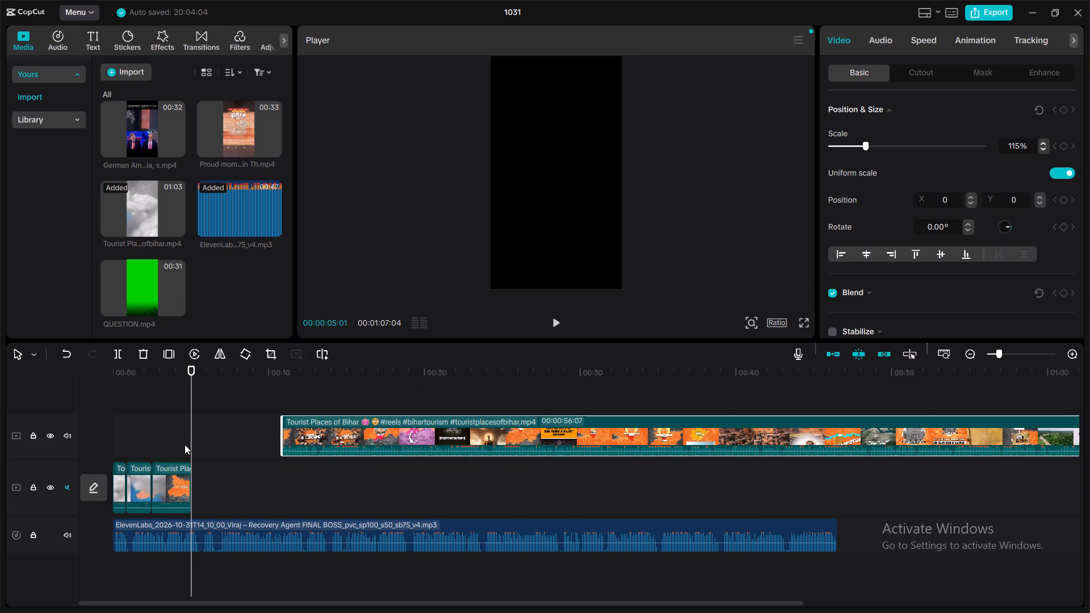
Check the opening against the voiceover from the start and trim the third piece's end back to 00:04:16.
drag(194, 446, 99, 461)
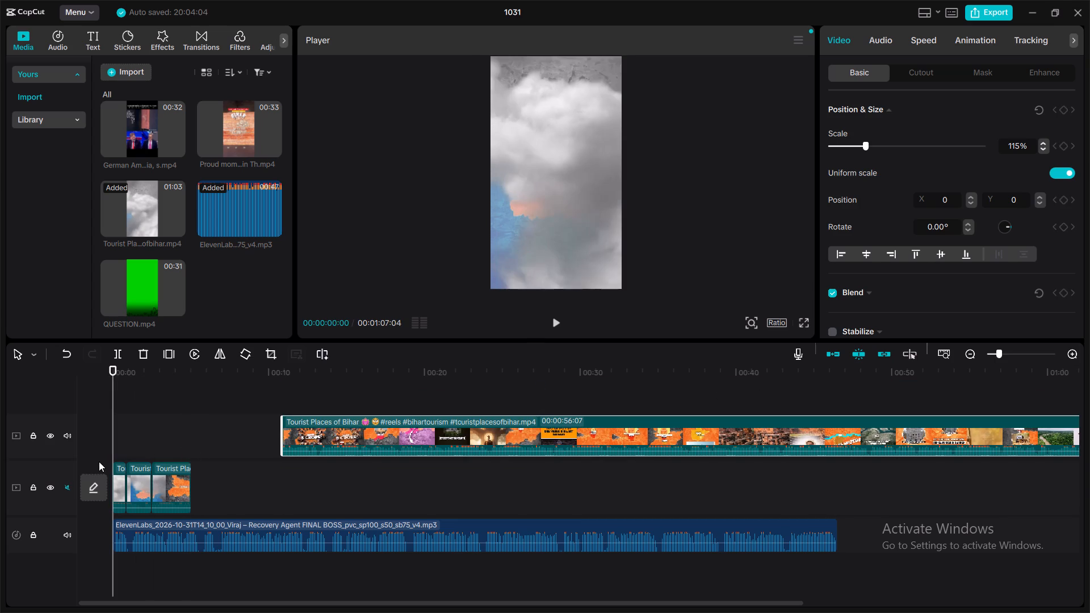
click(555, 321)
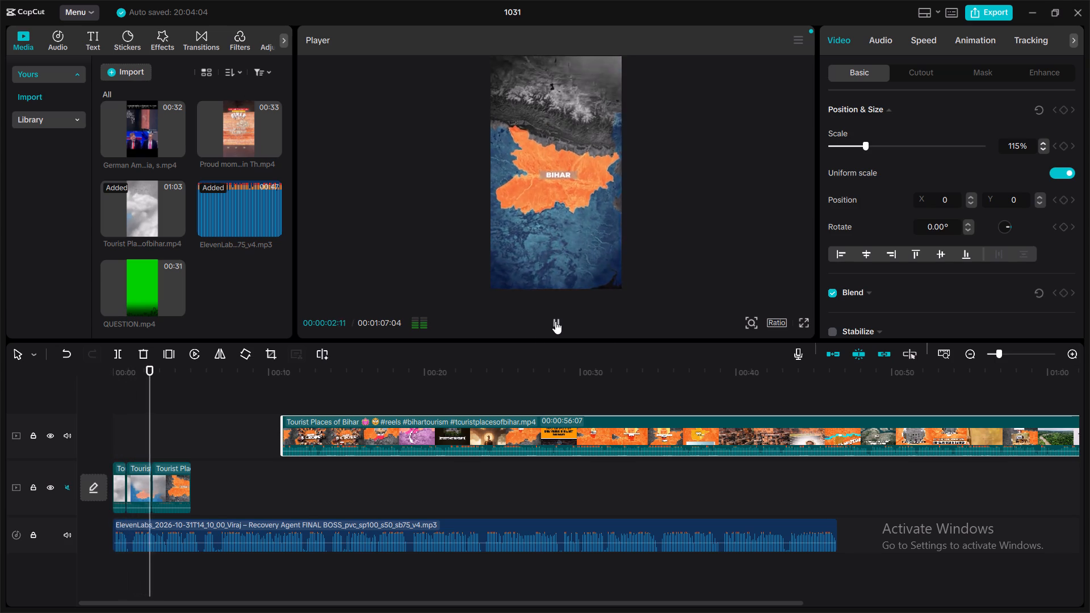
click(555, 321)
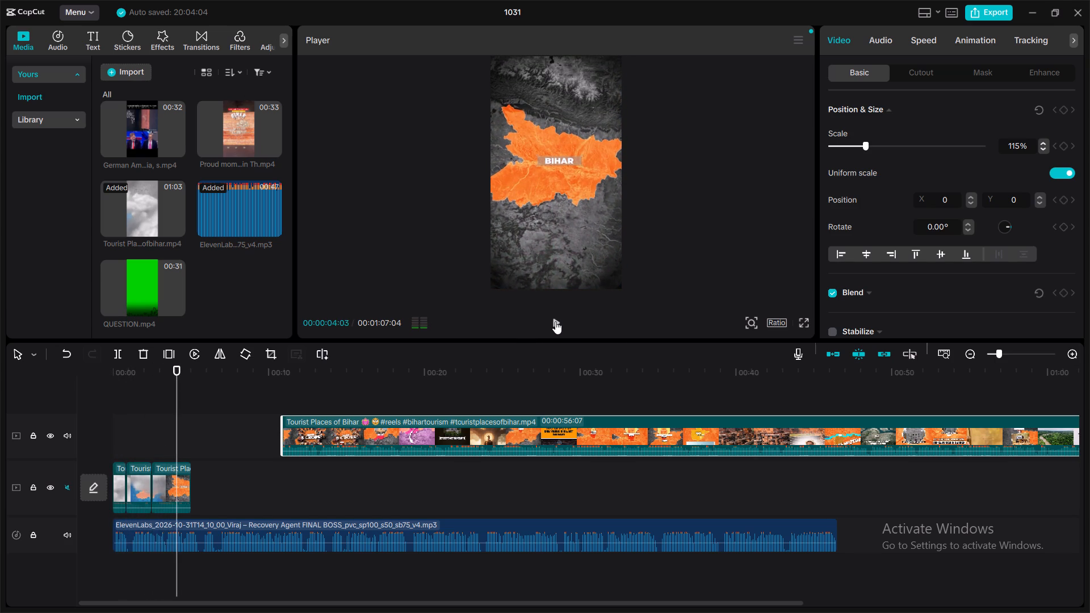
click(555, 321)
click(555, 321)
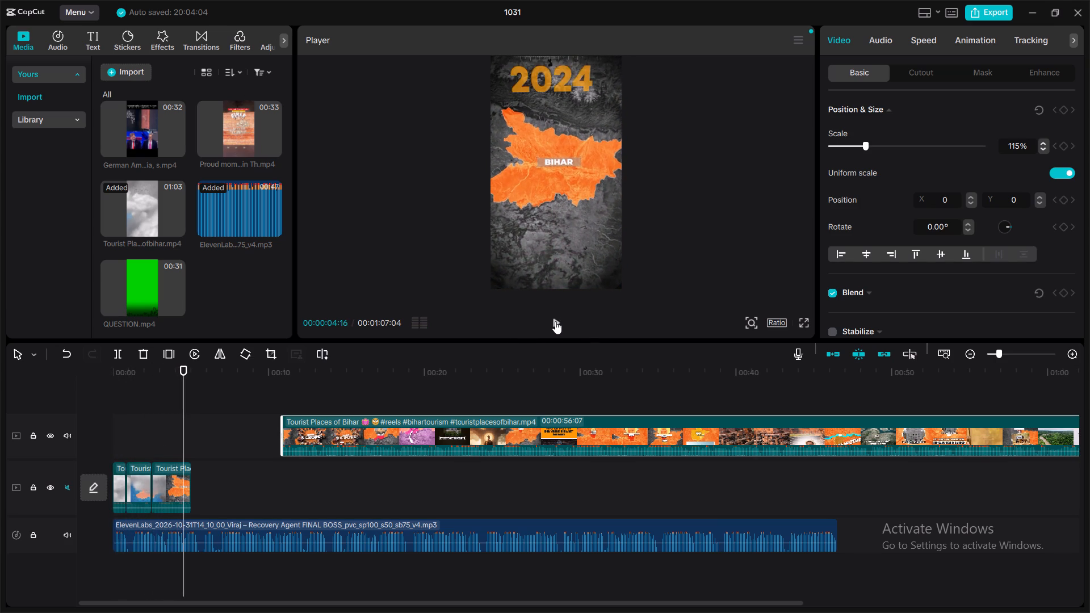
drag(191, 489, 188, 489)
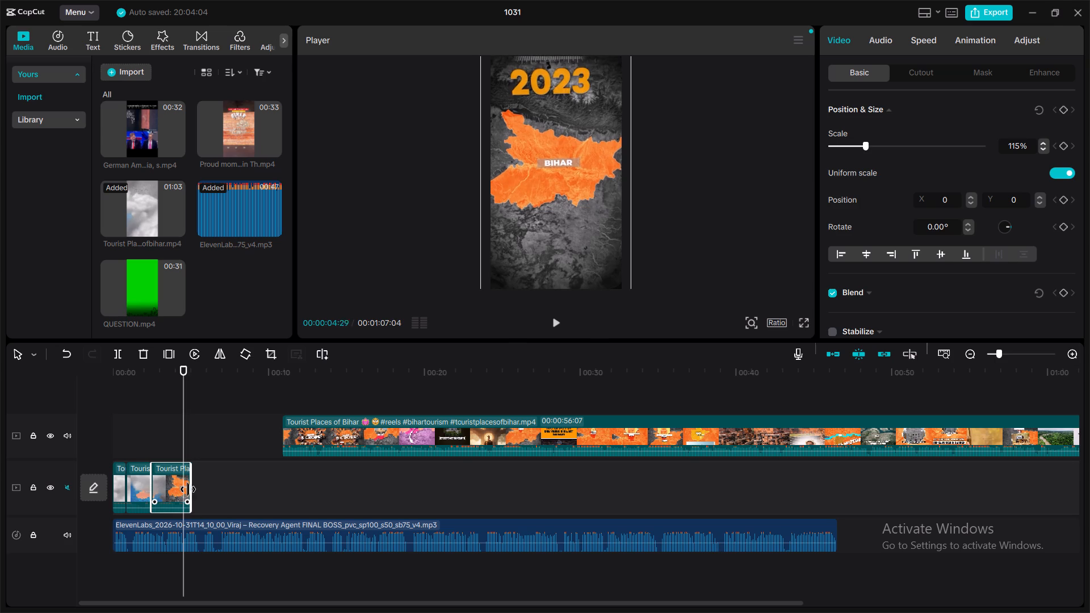
drag(188, 489, 180, 493)
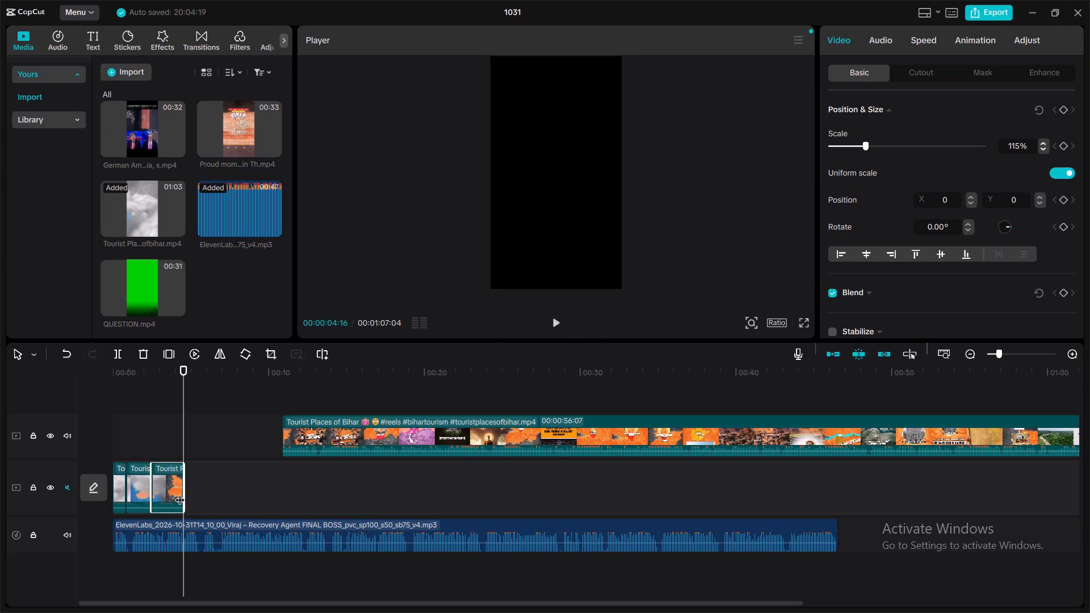
Replay from 00:04:02 to 00:05:04 to check the trimmed third piece's ending against the voiceover.
click(176, 437)
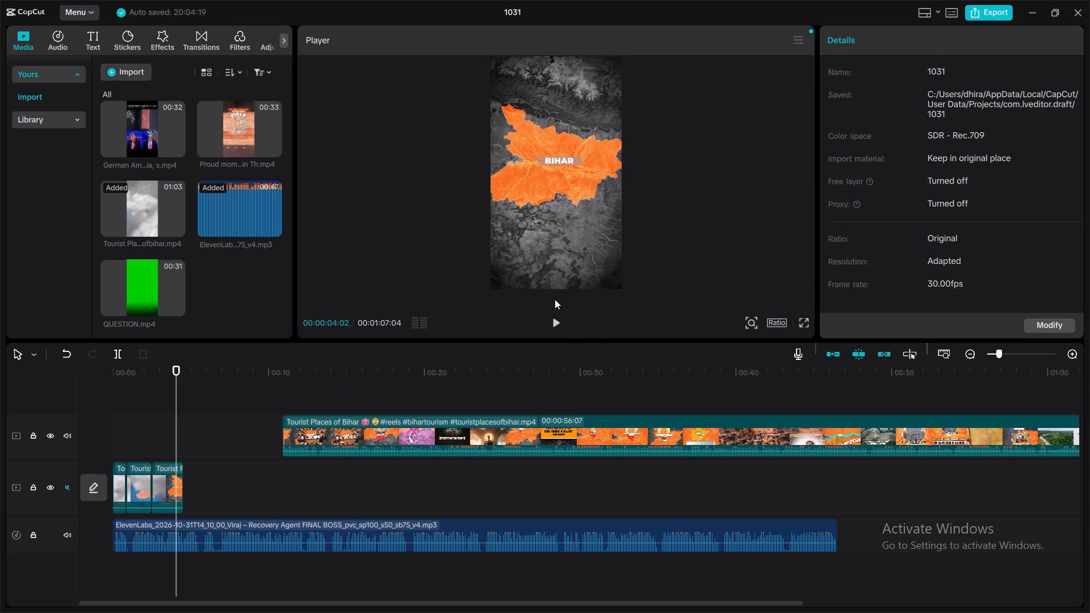
click(555, 317)
click(555, 317)
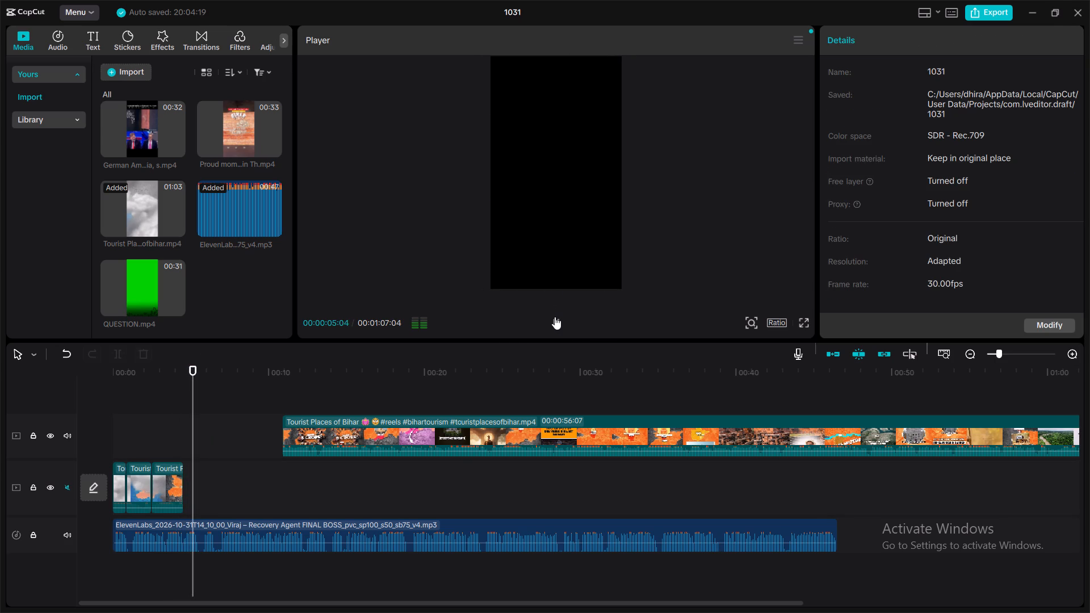
Duplicate the third opening piece and place the copy directly after it on the main track.
click(158, 477)
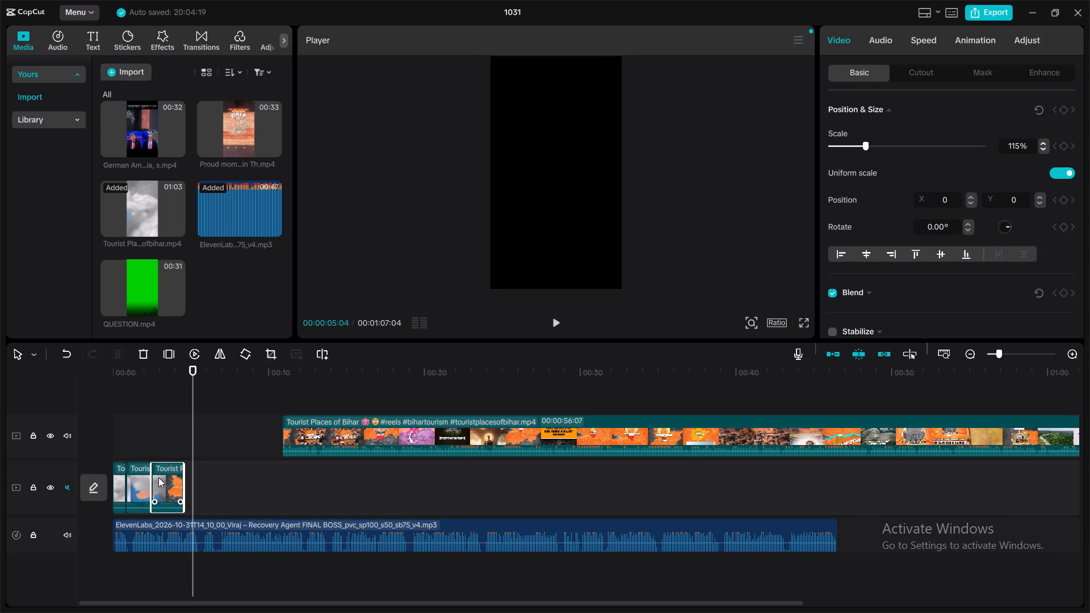
key(ctrl+c)
key(ctrl+v)
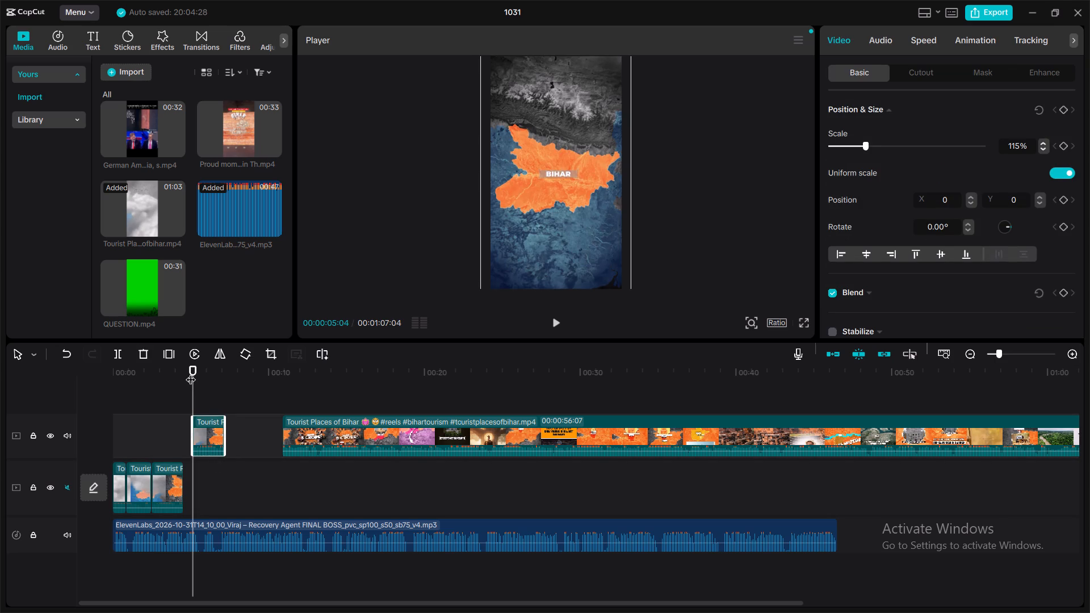
drag(191, 372, 178, 375)
drag(200, 445, 201, 479)
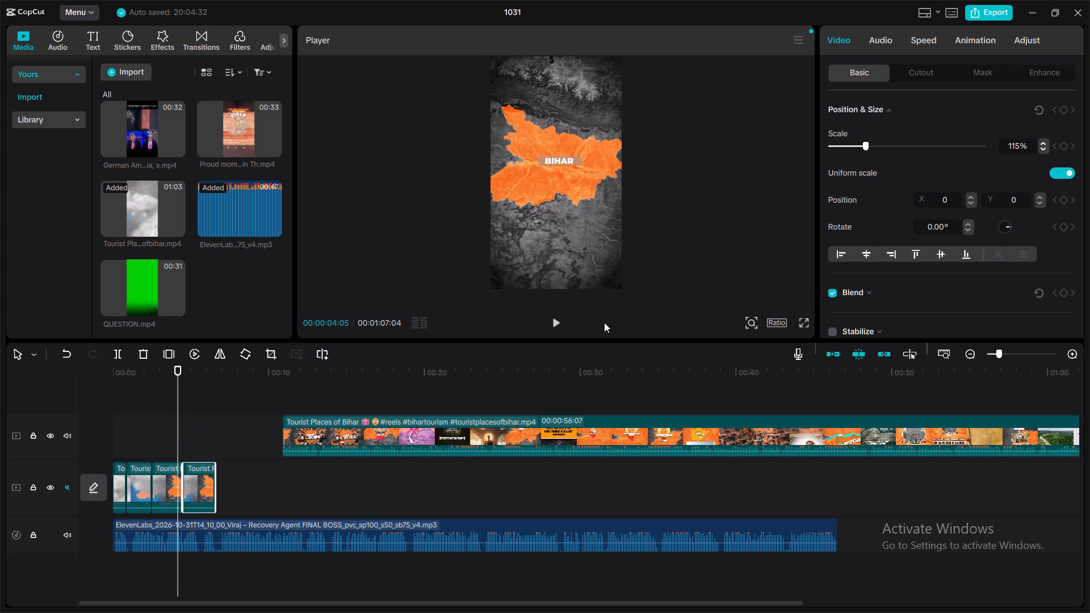
Play the copied piece against the voiceover and trim its end back to 00:05:16.
click(556, 321)
click(556, 321)
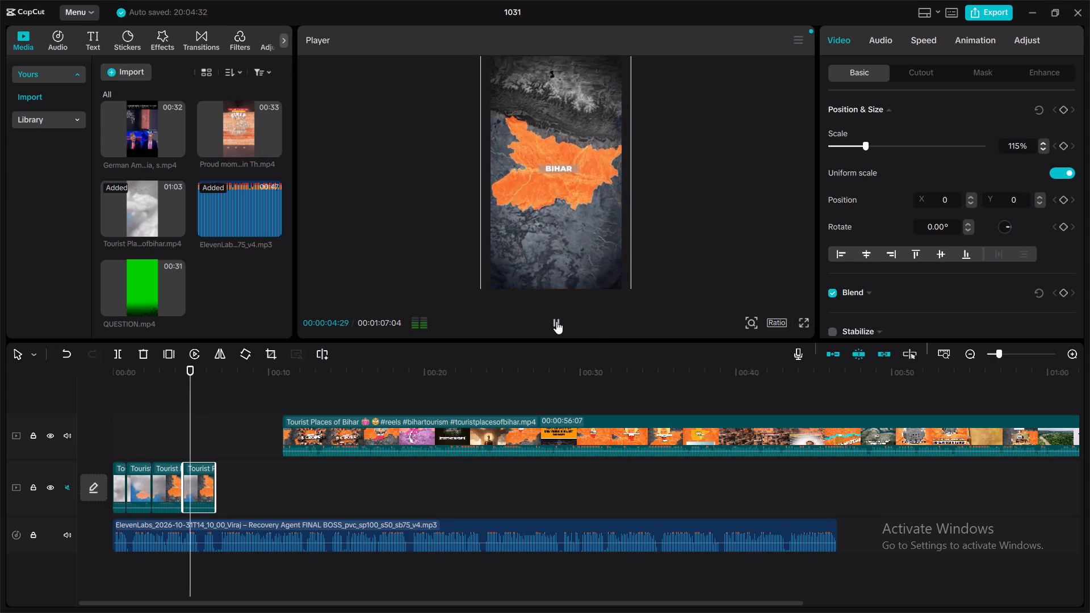
double_click(556, 321)
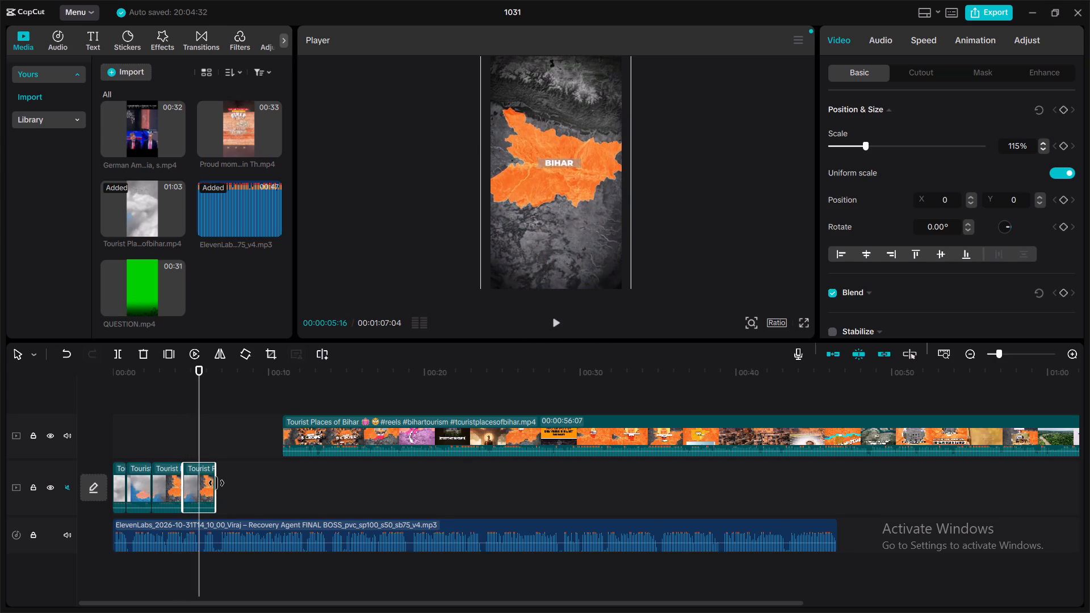
drag(216, 483, 201, 486)
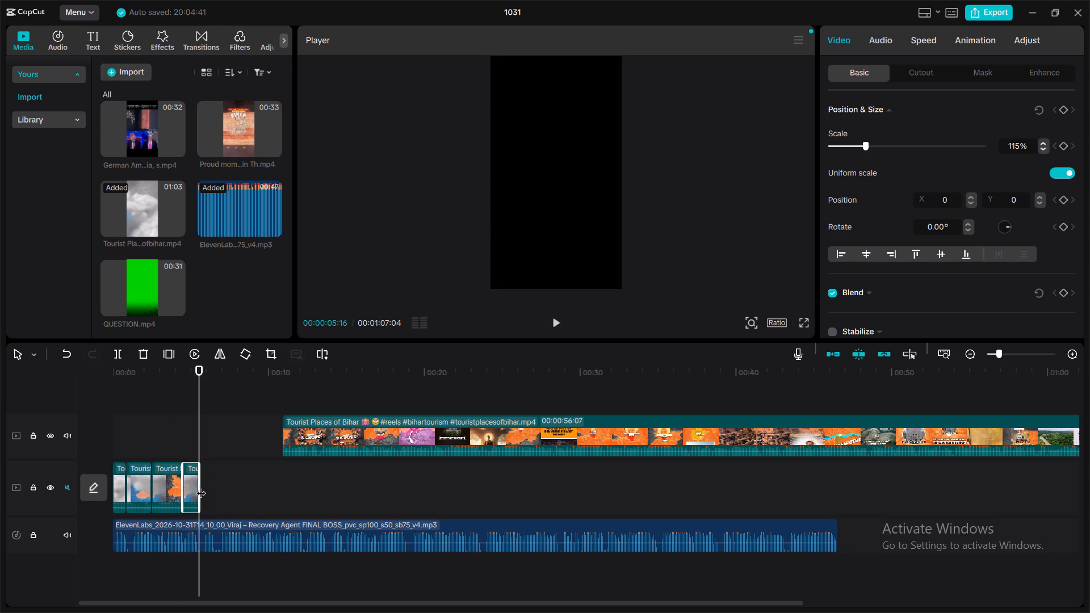
Listen to the voiceover from 00:05:16 to about 00:06:22, returning the playhead to 00:05:16.
click(552, 324)
click(552, 324)
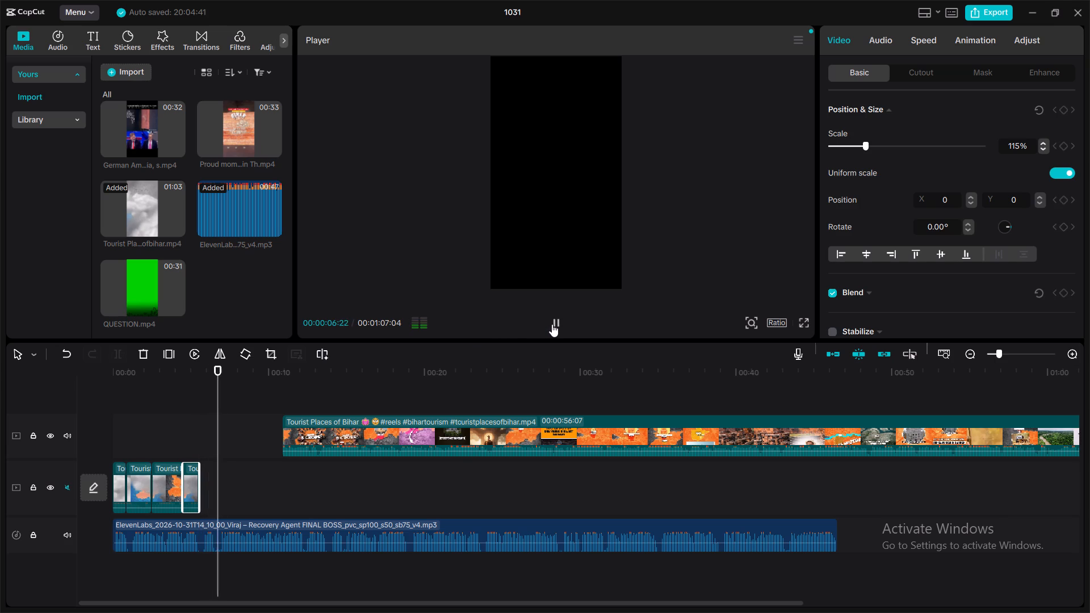
drag(216, 371, 202, 374)
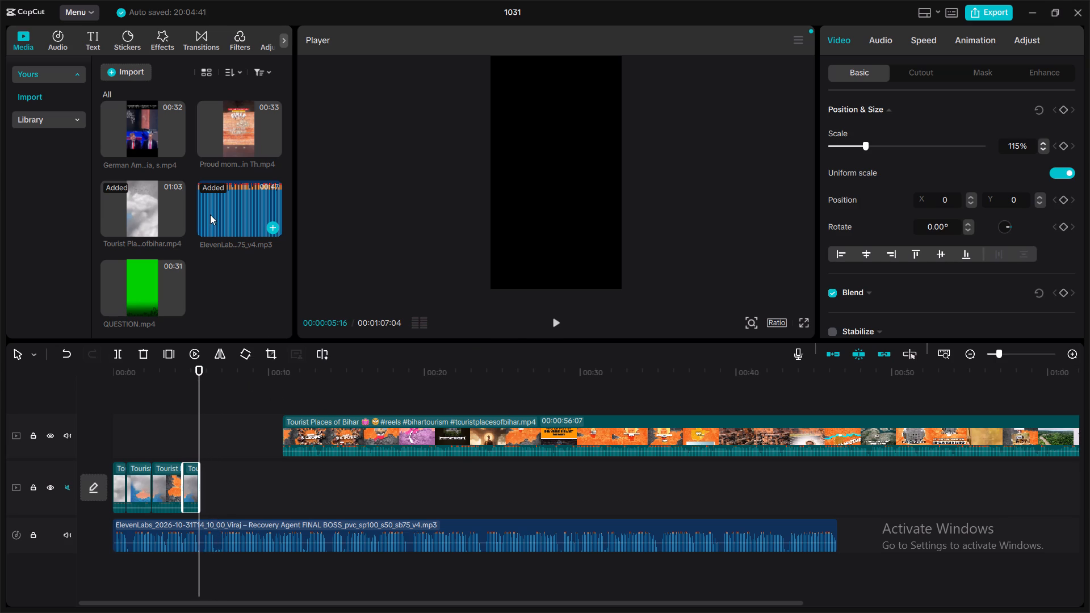
Add the 15-second BIHAR MUSEUM clip from the imported media to a new track above the long Tourist Places of Bihar clip.
scroll(210, 215, up, 1)
drag(247, 142, 315, 263)
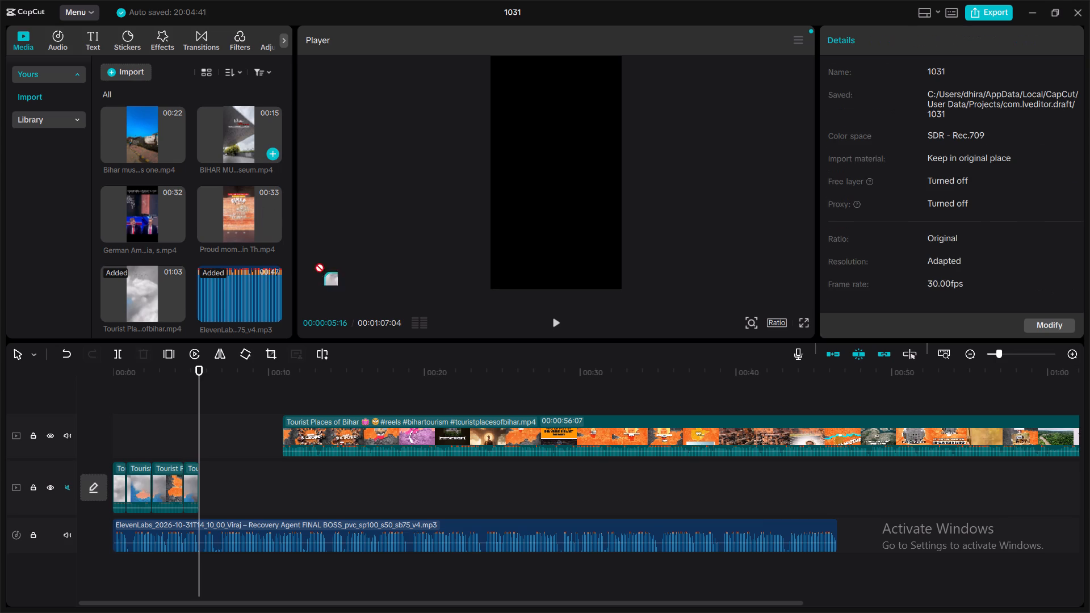
drag(315, 263, 175, 419)
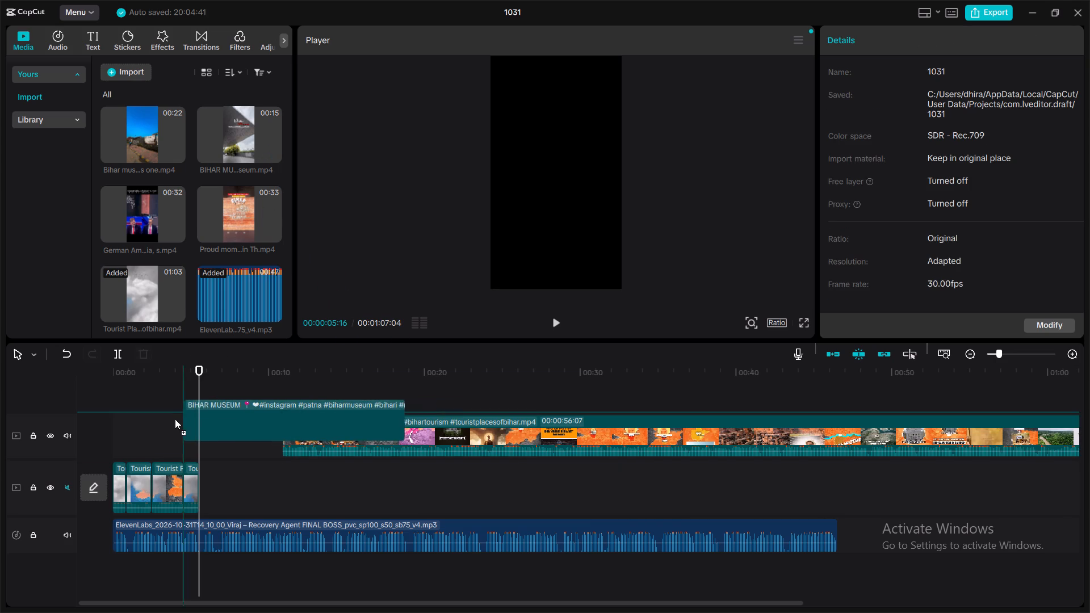
drag(175, 419, 225, 396)
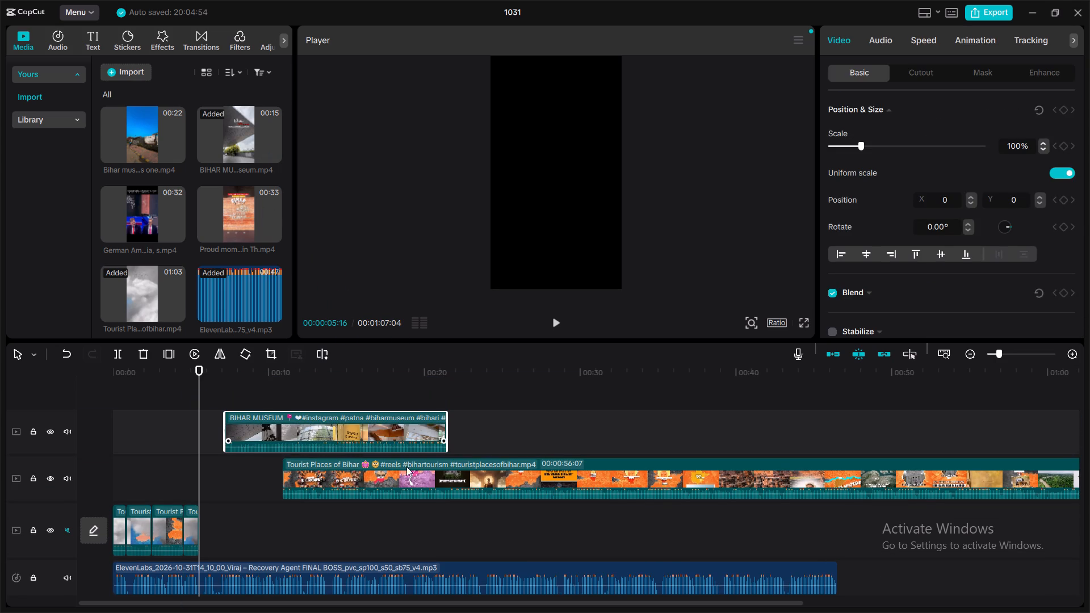
Move the long Tourist Places of Bihar clip to a track above the BIHAR MUSEUM clip, starting at about 17 seconds.
drag(506, 459, 552, 437)
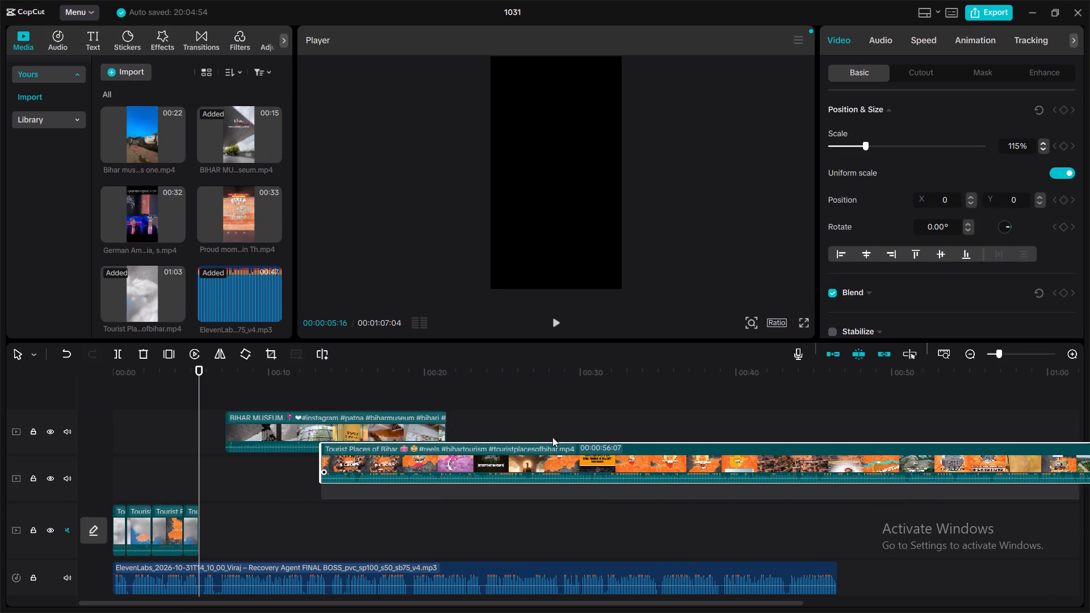
drag(552, 437, 598, 387)
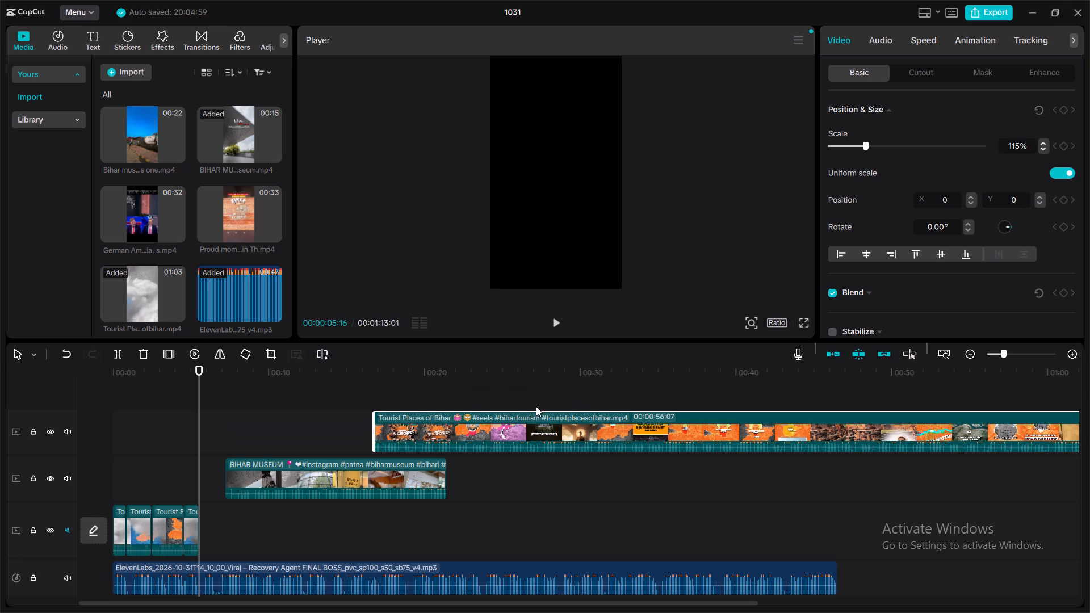
Shift the BIHAR MUSEUM clip along its own track so that it starts at 00:05:16, where the main-track pieces end.
drag(267, 465, 260, 505)
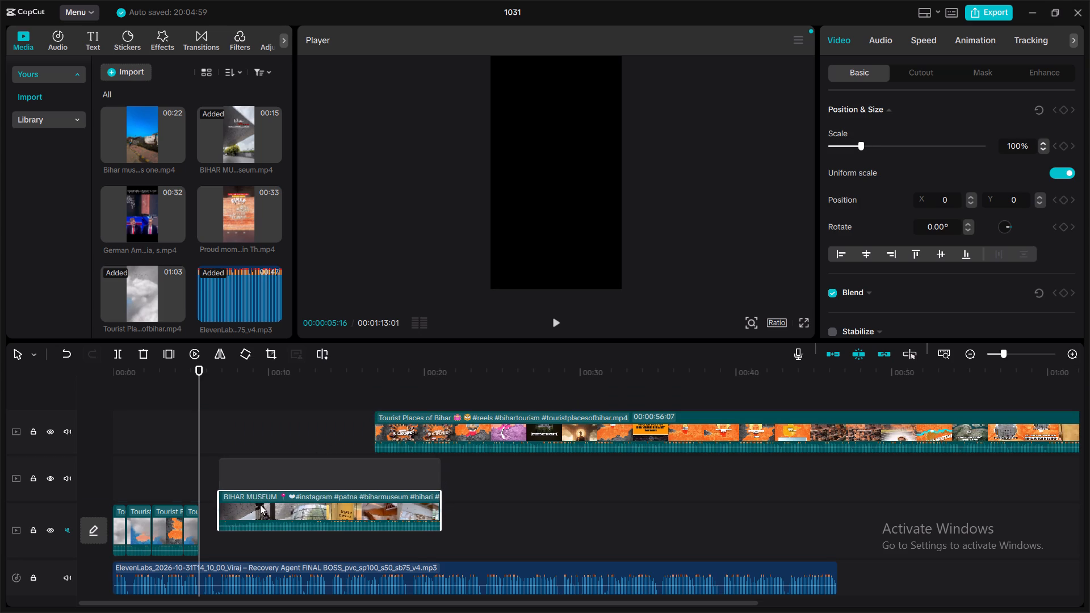
drag(260, 505, 244, 468)
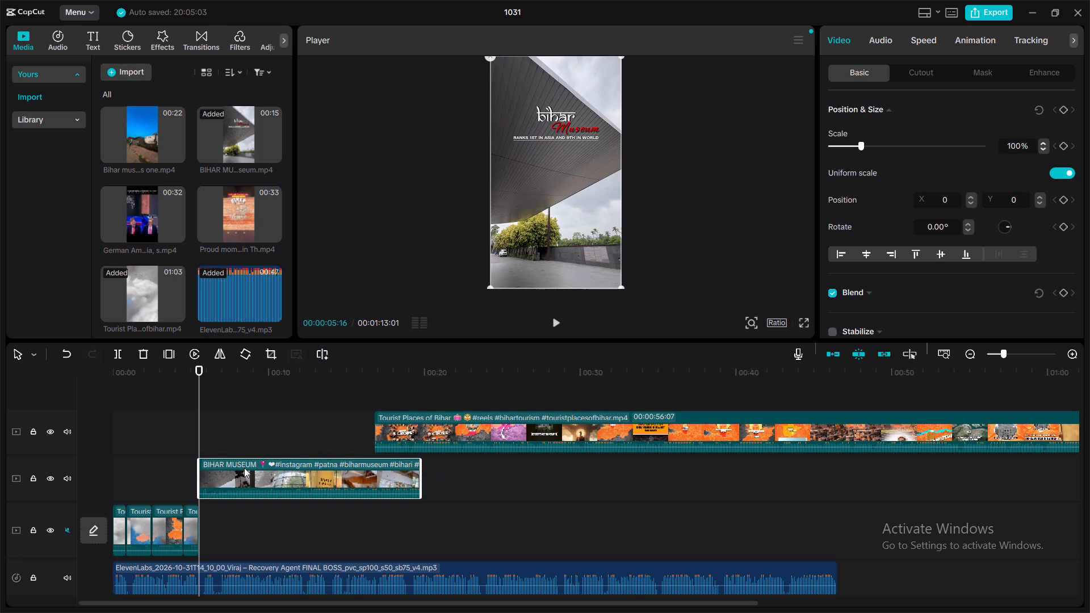
Mute the track holding the BIHAR MUSEUM clip.
click(66, 475)
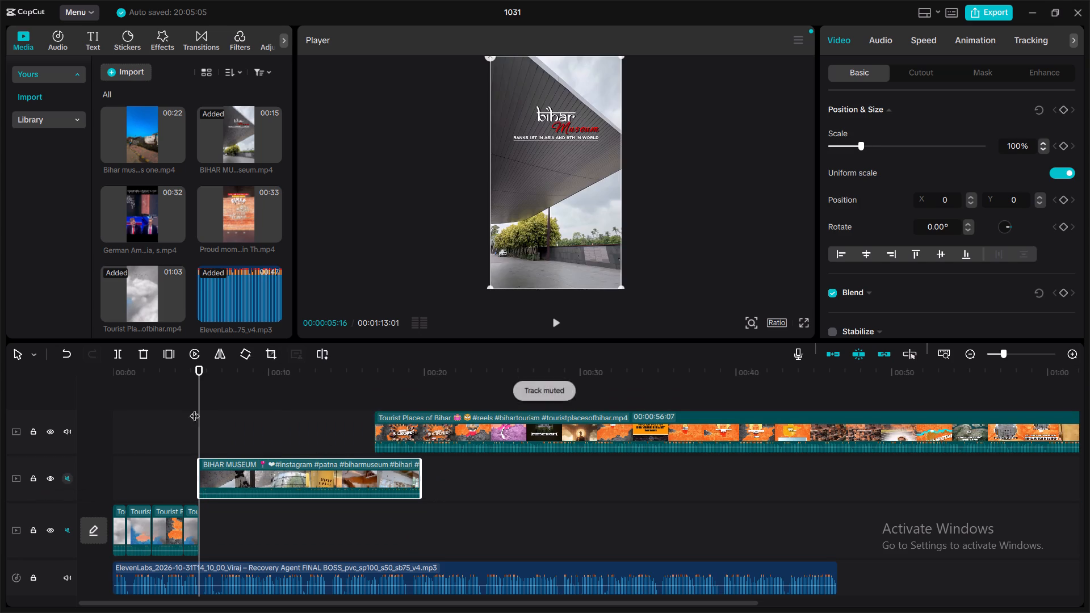
Play and scrub through the BIHAR MUSEUM clip to review its museum footage, returning to its start at 00:05:16.
click(562, 324)
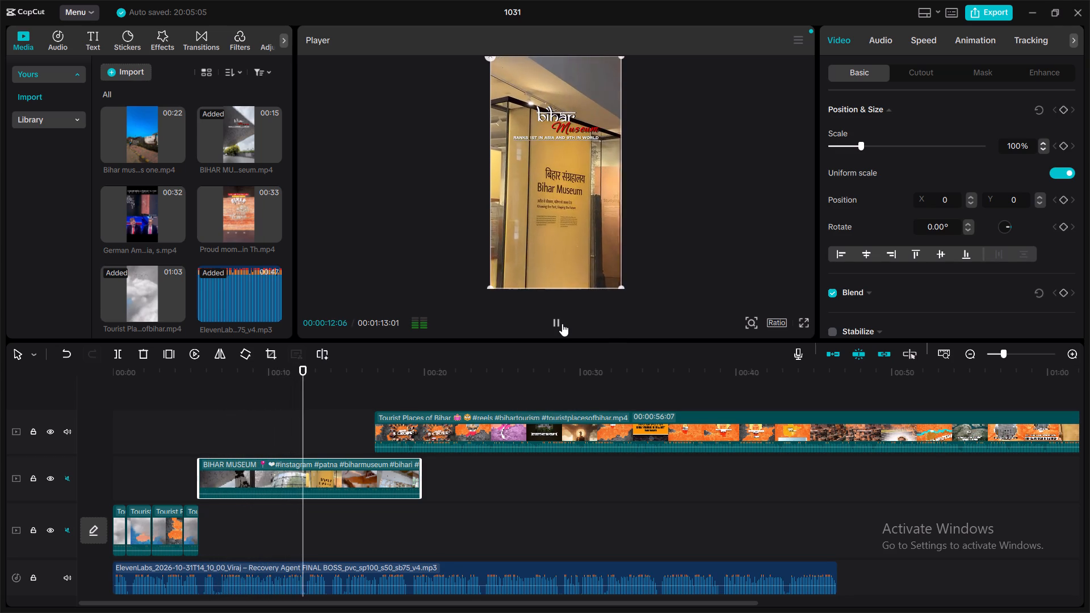
click(562, 324)
click(562, 324)
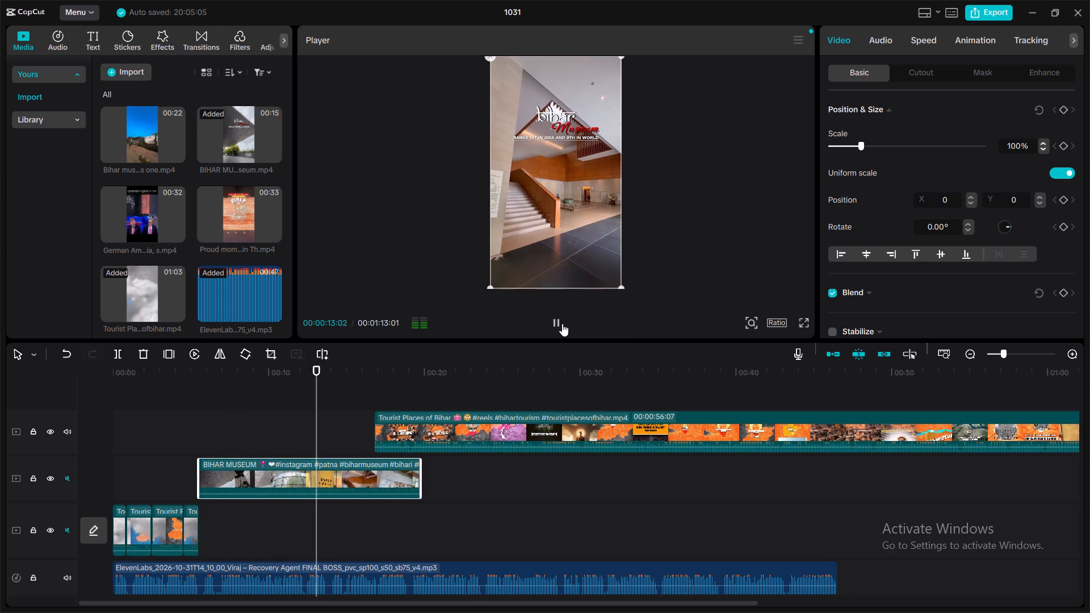
click(562, 324)
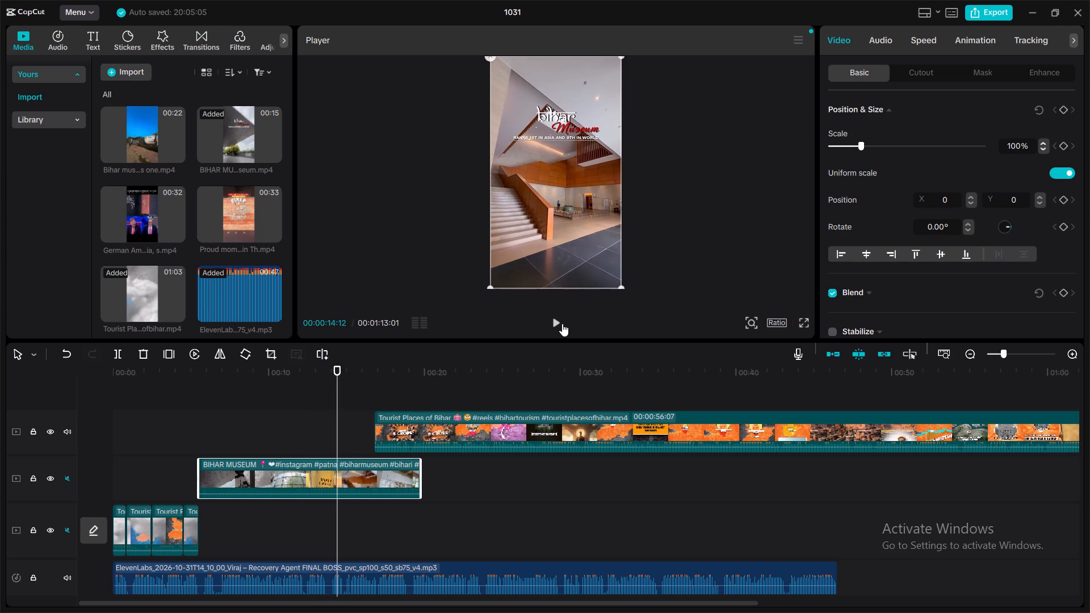
click(562, 324)
click(562, 324)
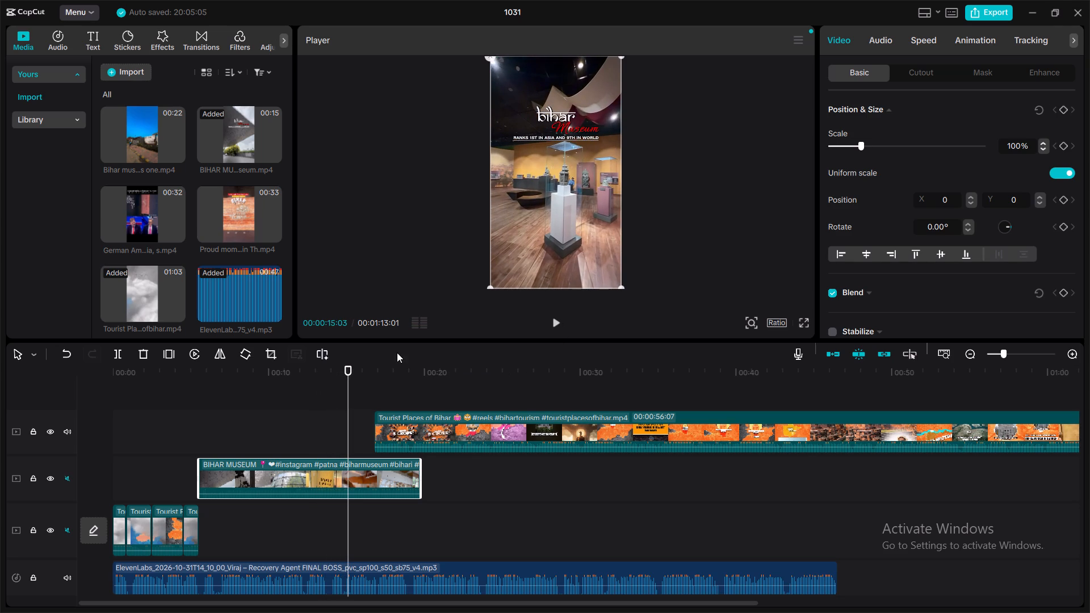
drag(344, 366, 309, 374)
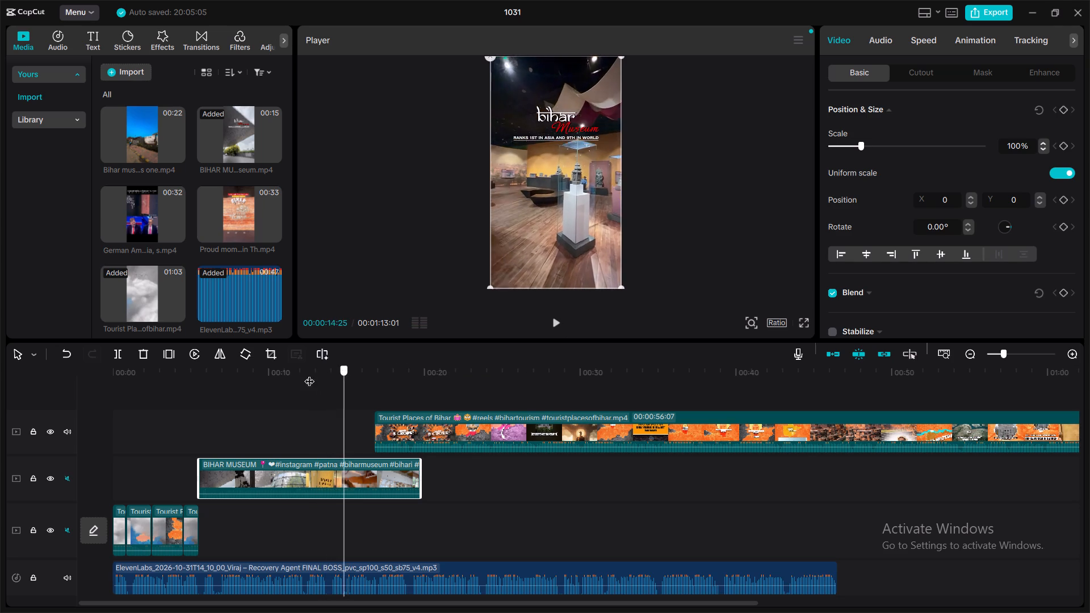
drag(309, 374, 196, 402)
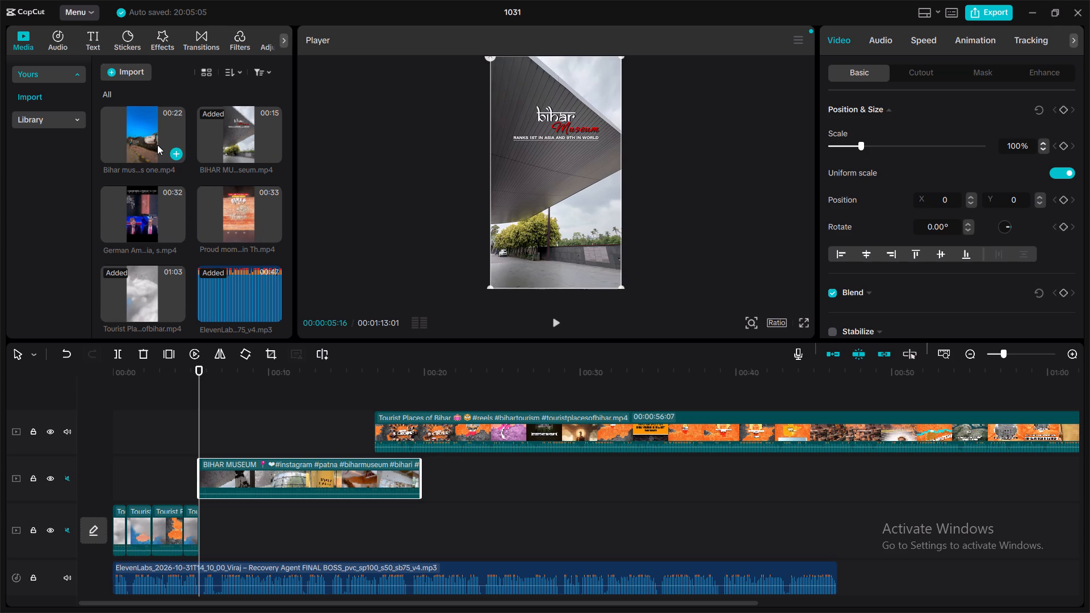
Add the 22-second Bihar museum clip from the imported media to the BIHAR MUSEUM track, starting at about 22 seconds.
drag(157, 145, 295, 410)
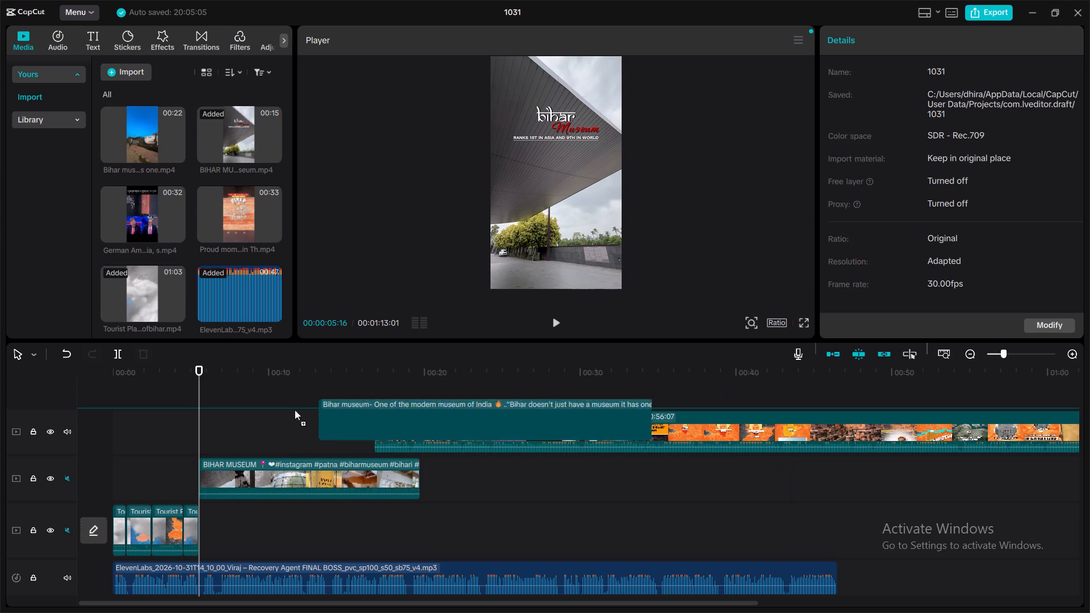
drag(295, 410, 460, 471)
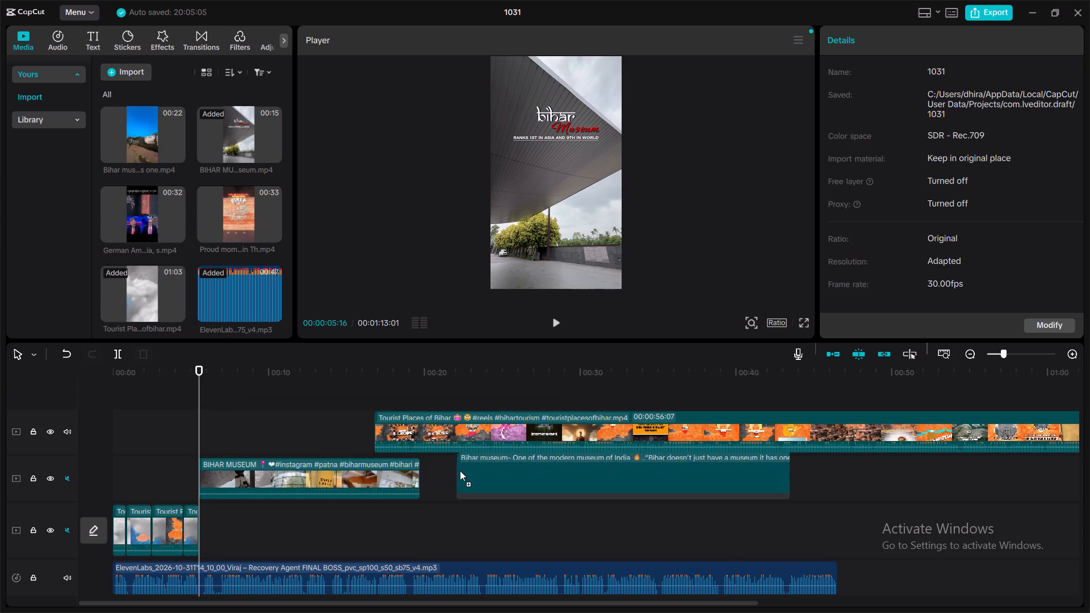
drag(460, 471, 456, 473)
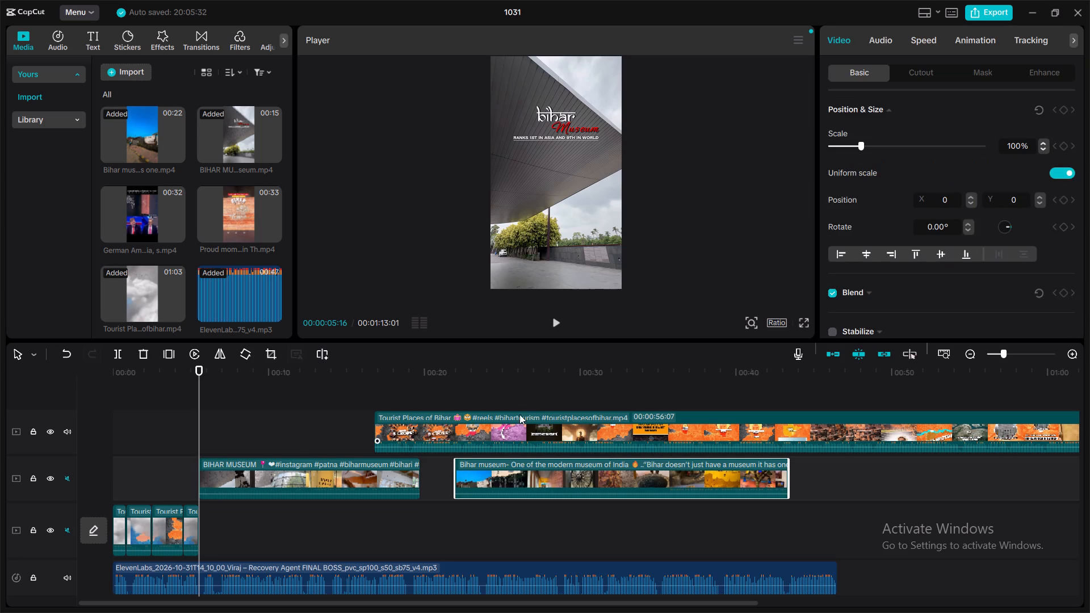
Hide the track holding the long Tourist Places of Bihar clip and preview the opening of the Bihar museum clip beneath it.
click(46, 432)
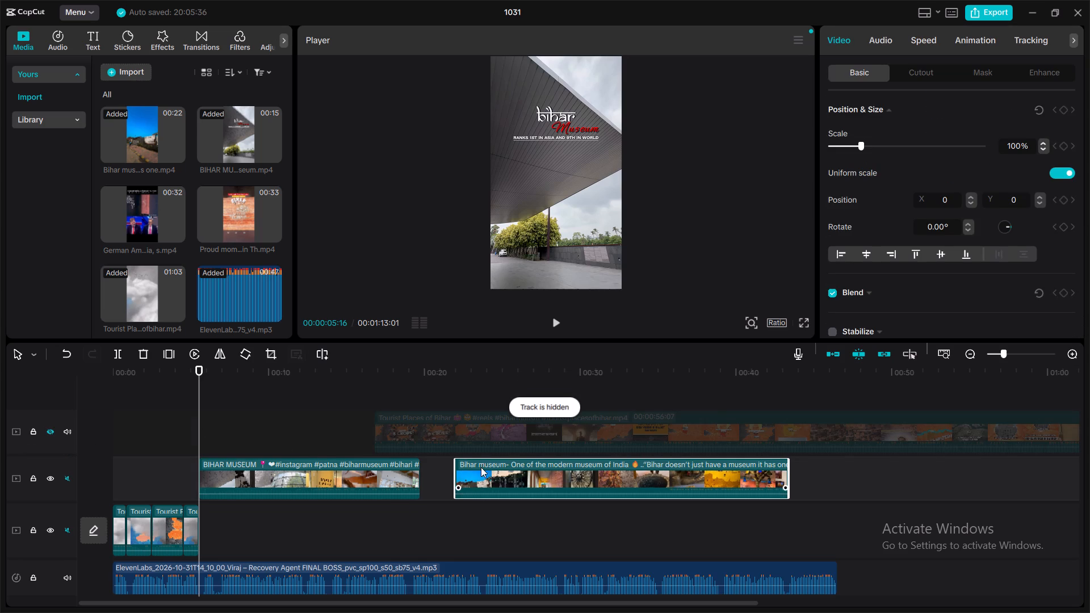
click(472, 387)
drag(472, 387, 502, 393)
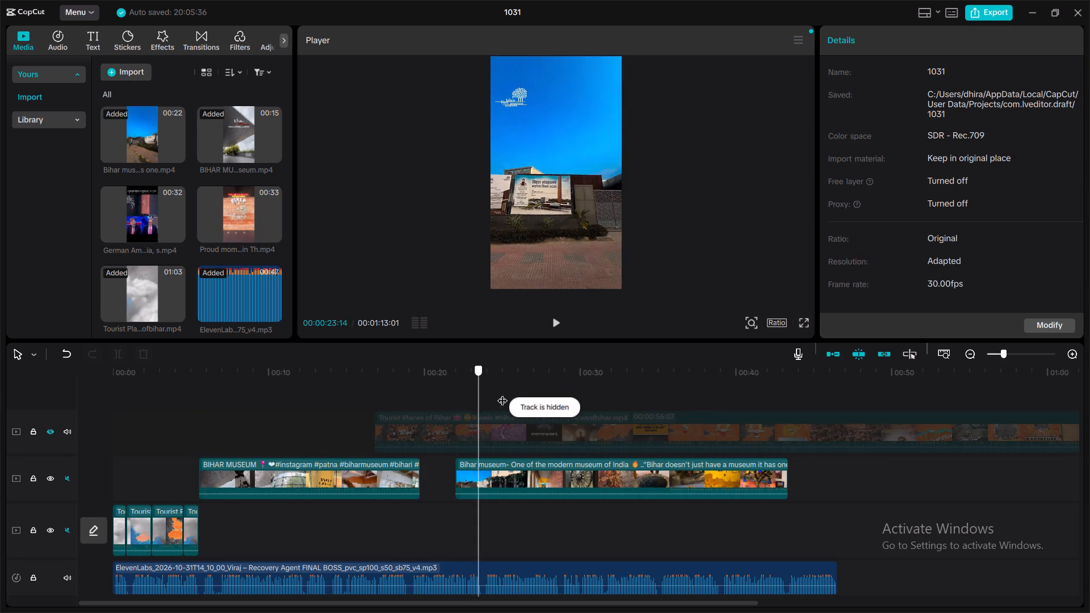
drag(502, 393, 467, 418)
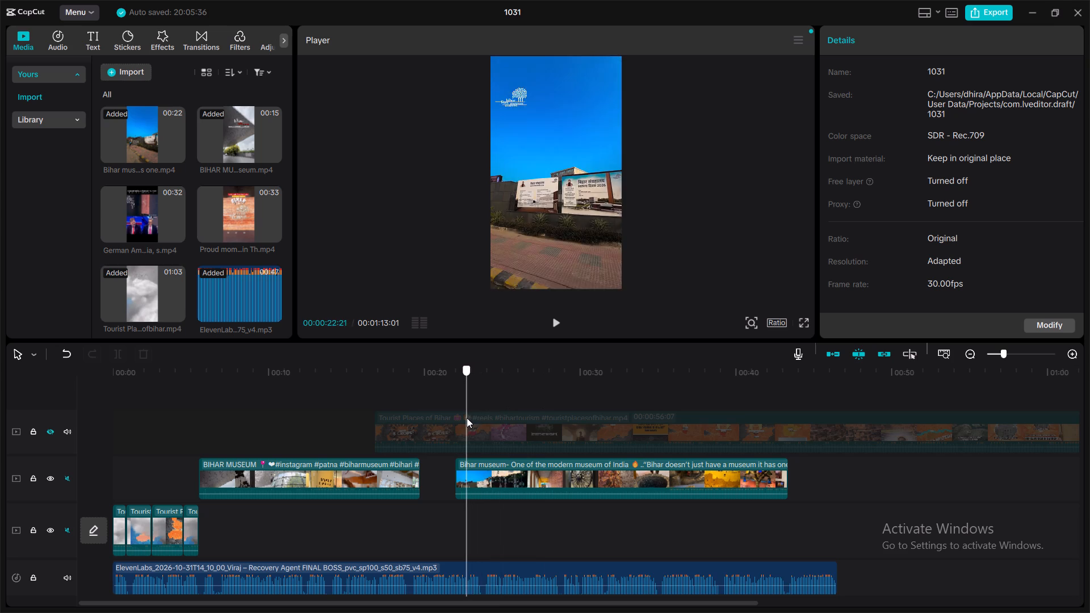
drag(467, 418, 171, 440)
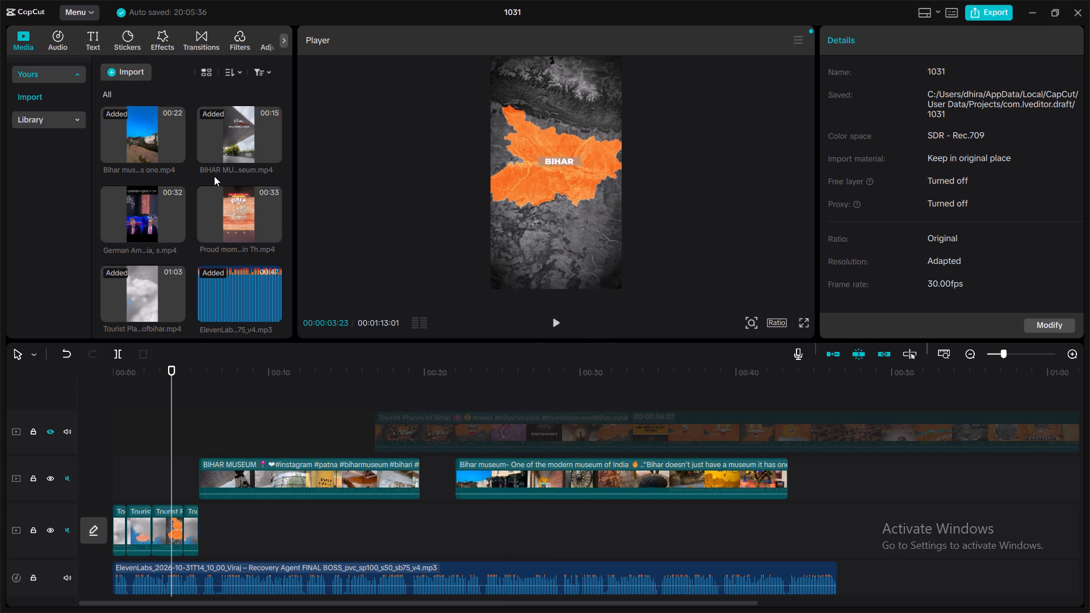
Add the 33-second Proud moment for Bihar clip to a new top track, starting at about 13 seconds, and preview its opening.
scroll(189, 135, up, 1)
scroll(252, 194, down, 1)
drag(224, 138, 317, 395)
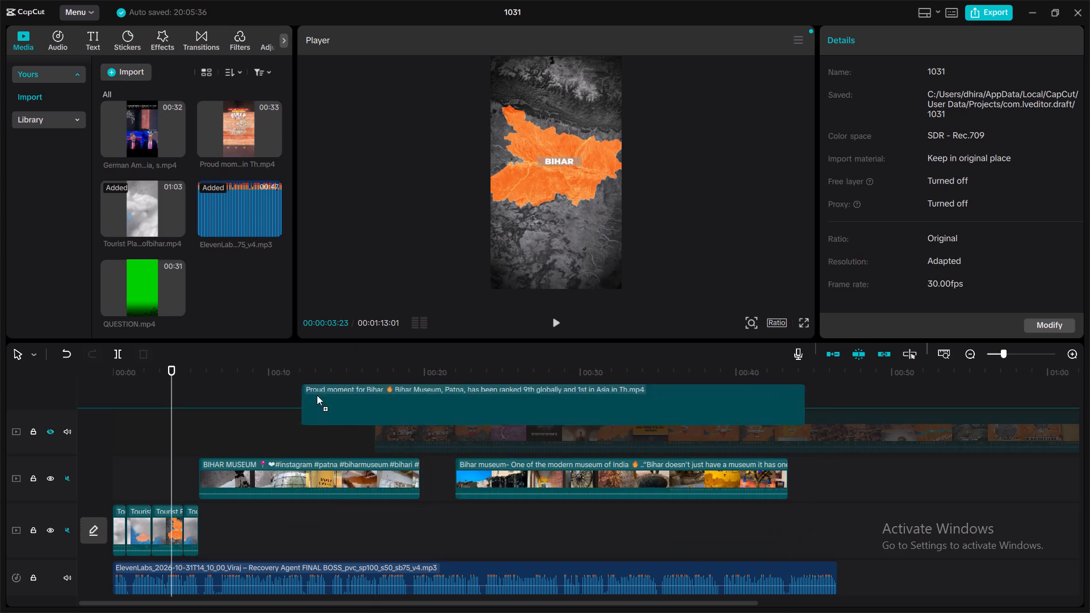
drag(317, 395, 324, 393)
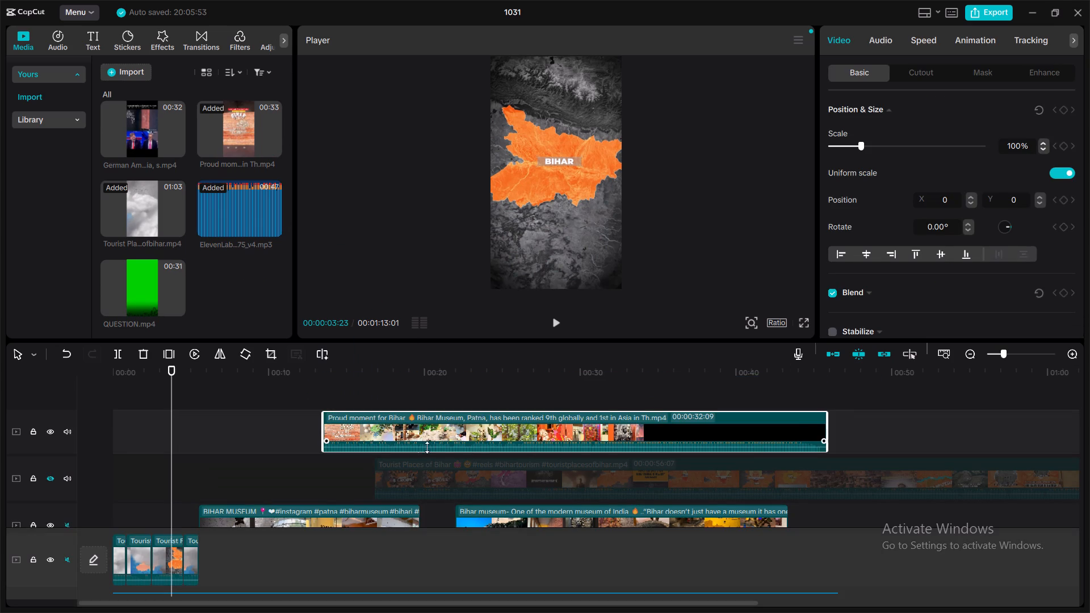
click(353, 383)
drag(353, 383, 364, 383)
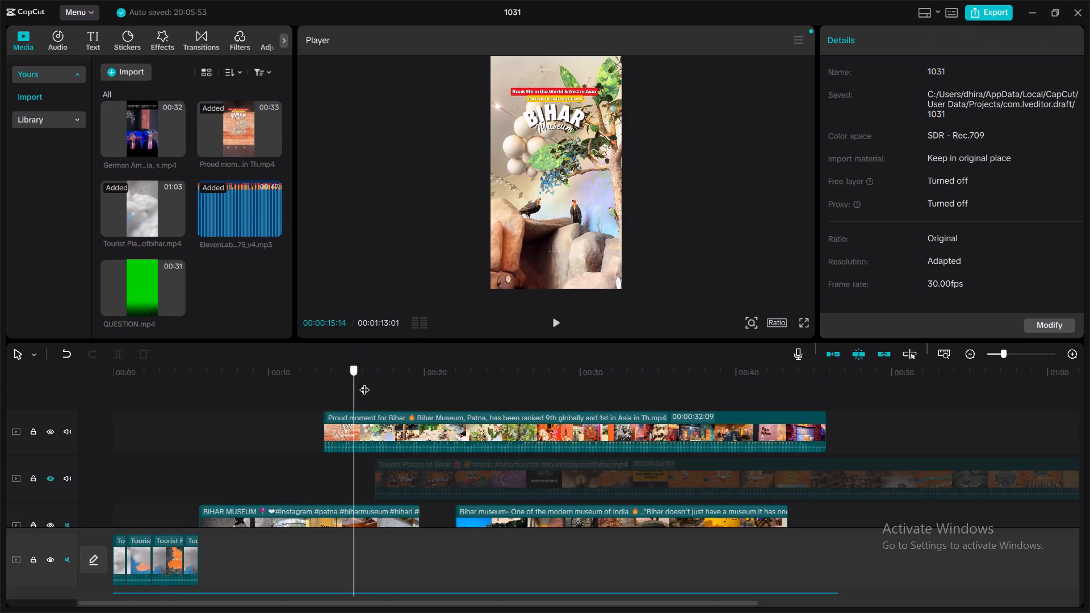
drag(364, 383, 187, 406)
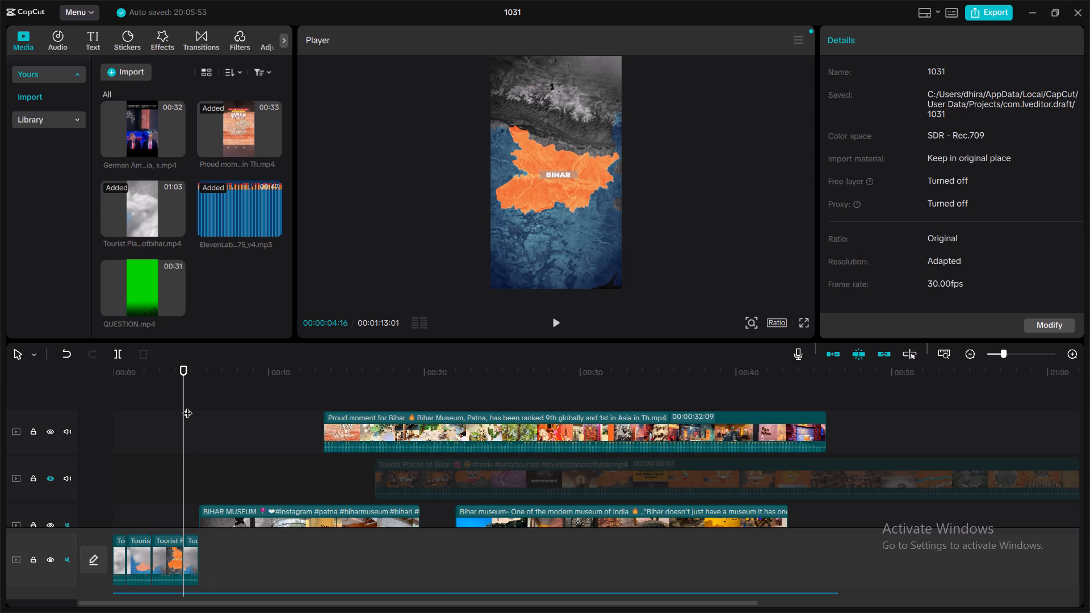
Shift the BIHAR MUSEUM clip along its own track past the Bihar museum clip, so that it starts at about 48 seconds.
scroll(253, 437, down, 1)
drag(299, 472, 876, 464)
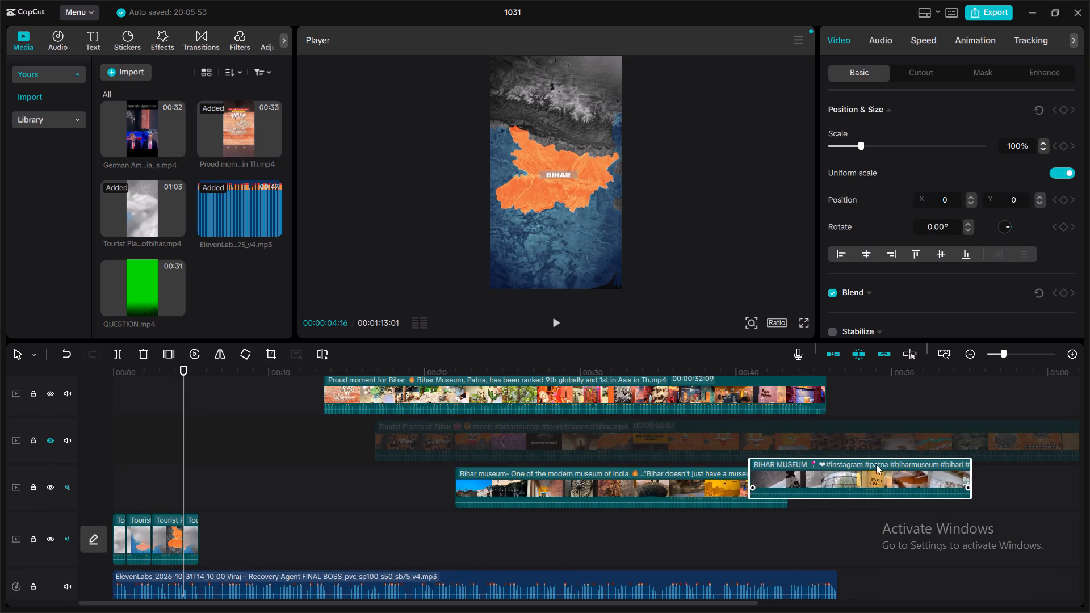
drag(876, 464, 968, 475)
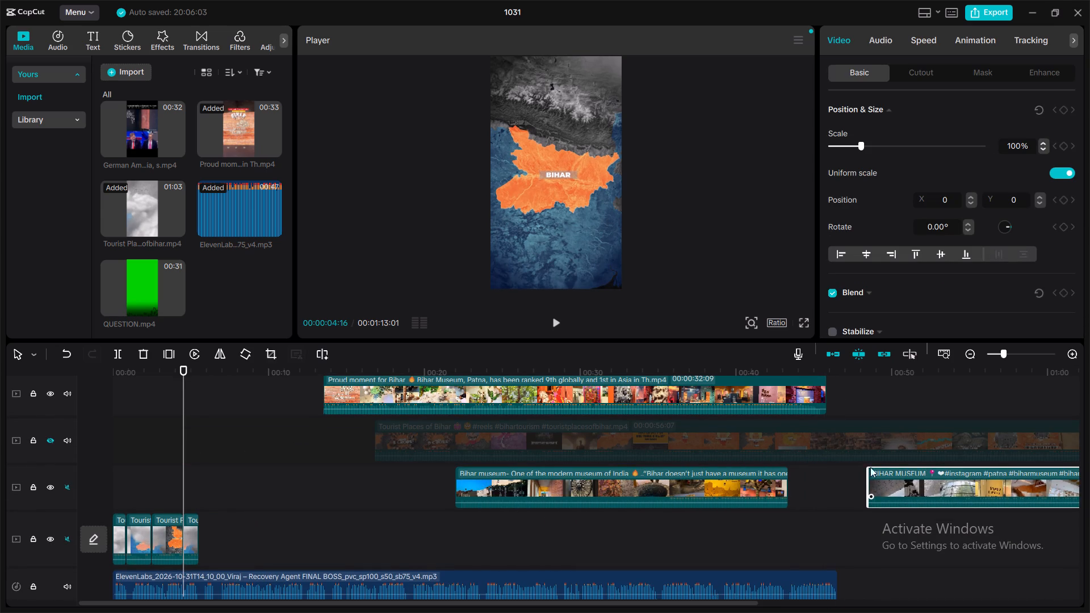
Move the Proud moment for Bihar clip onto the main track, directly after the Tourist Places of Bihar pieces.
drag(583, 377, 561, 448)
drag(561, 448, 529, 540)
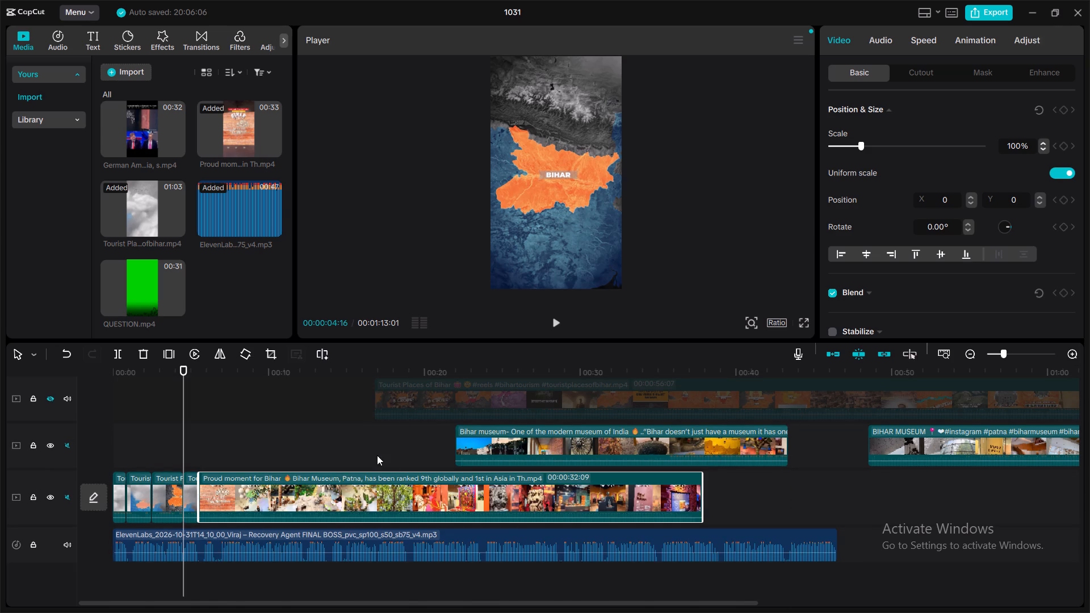
Play the start of the Proud moment for Bihar clip and scrub the timeline to compare it with the Bihar museum footage.
click(556, 326)
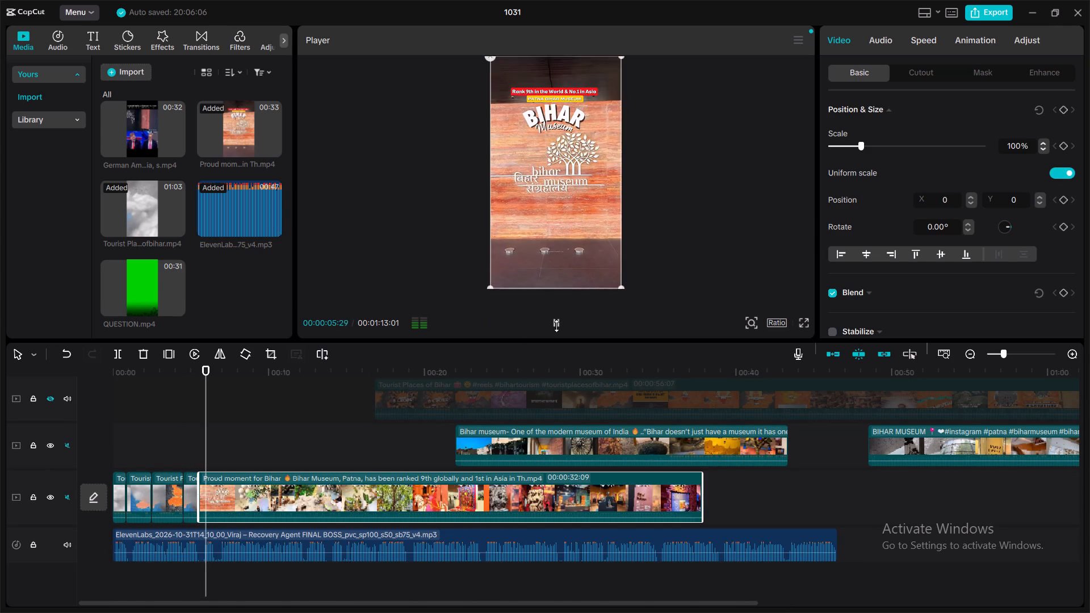
click(556, 326)
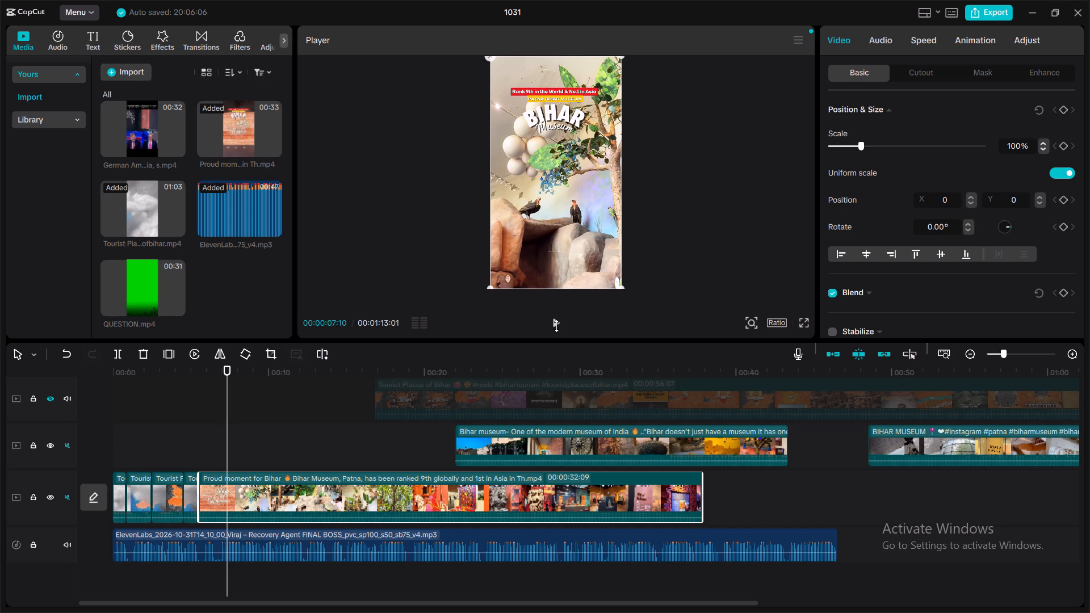
drag(224, 388, 290, 402)
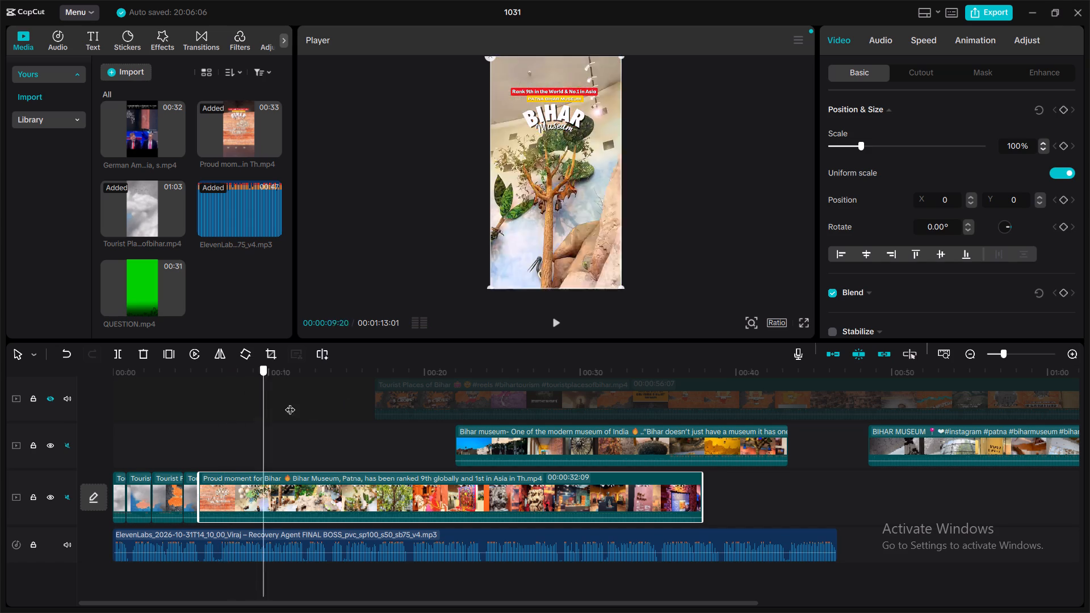
drag(290, 402, 529, 444)
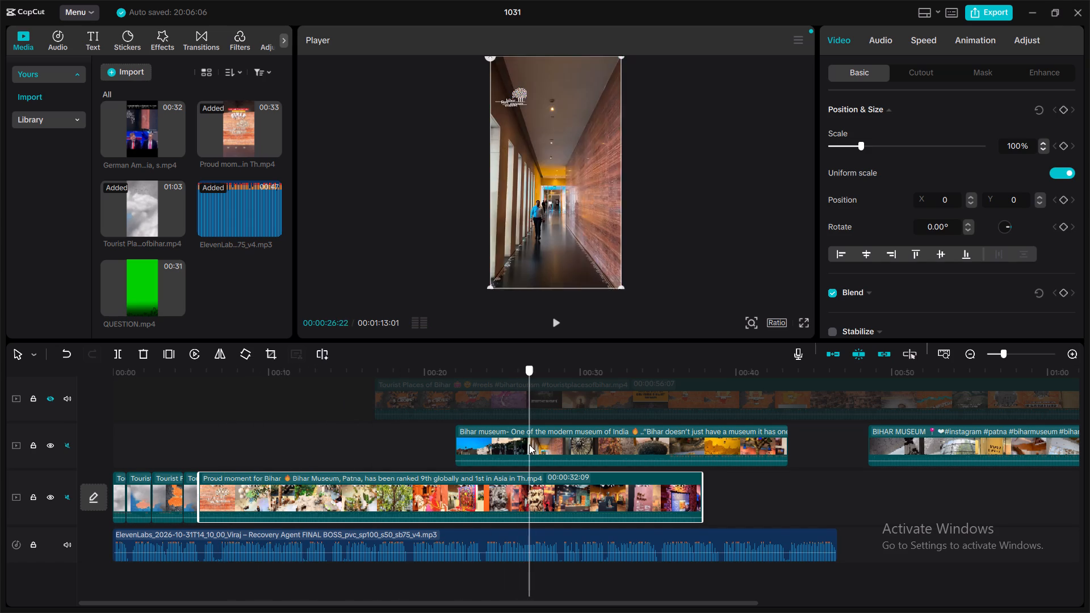
drag(529, 444, 182, 438)
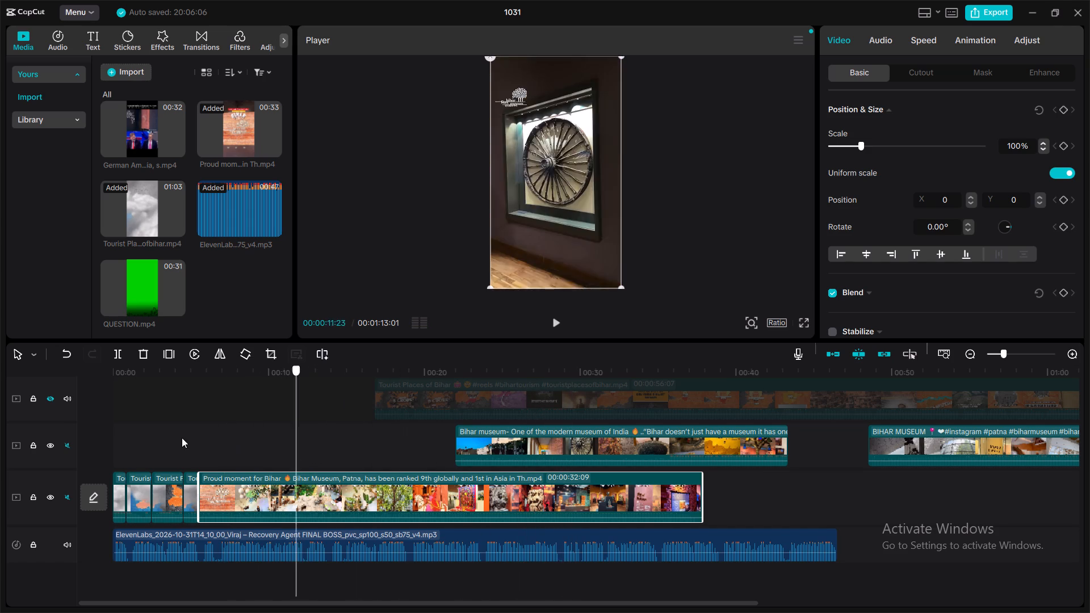
drag(182, 438, 162, 436)
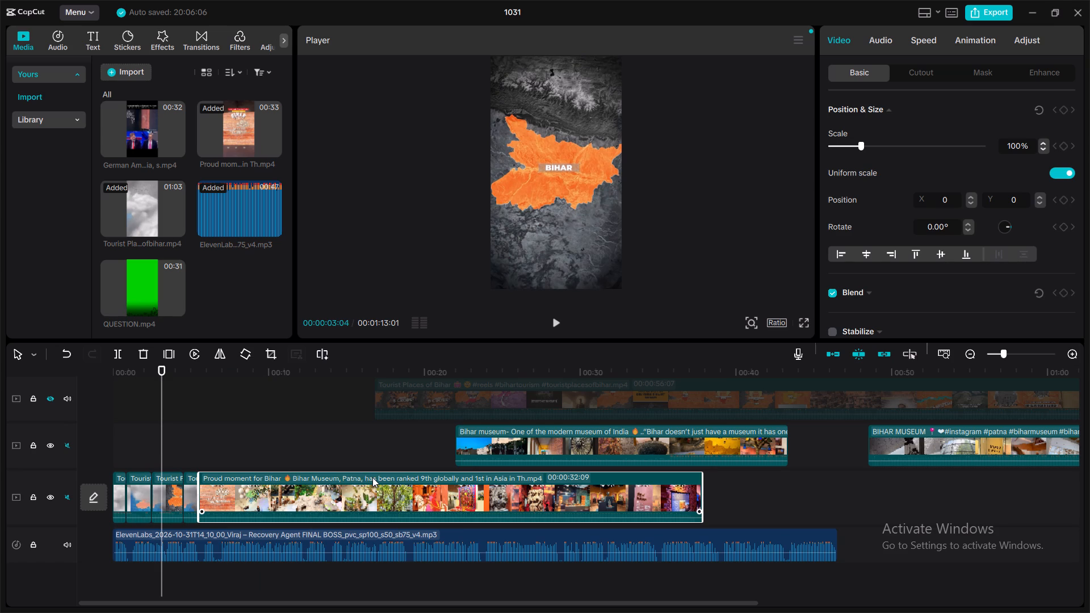
Move the Proud moment for Bihar clip off the main track to the top of the timeline, starting at about 13 seconds.
drag(376, 477, 505, 372)
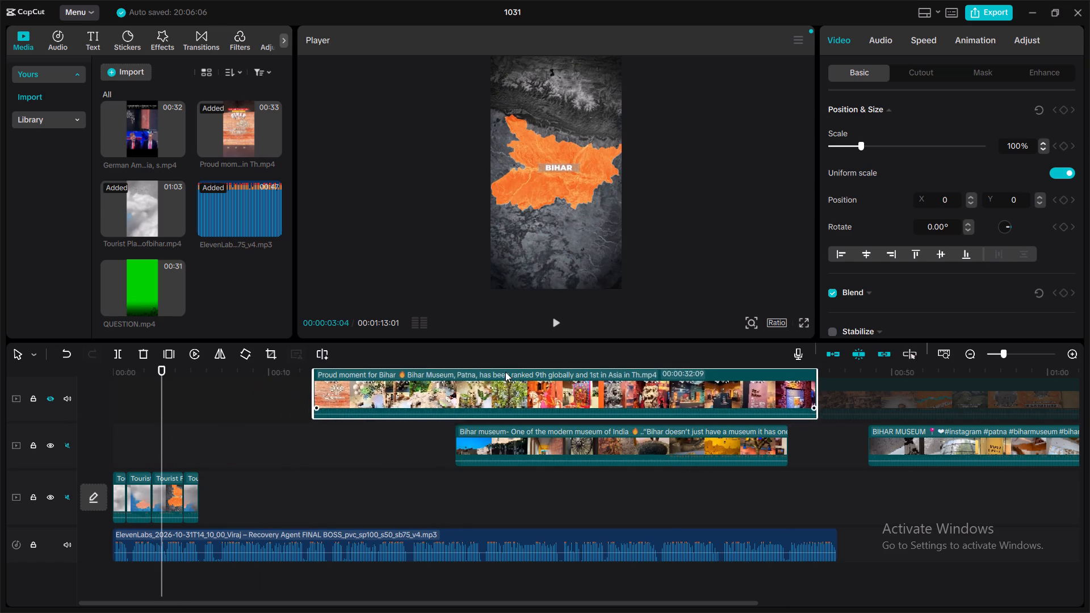